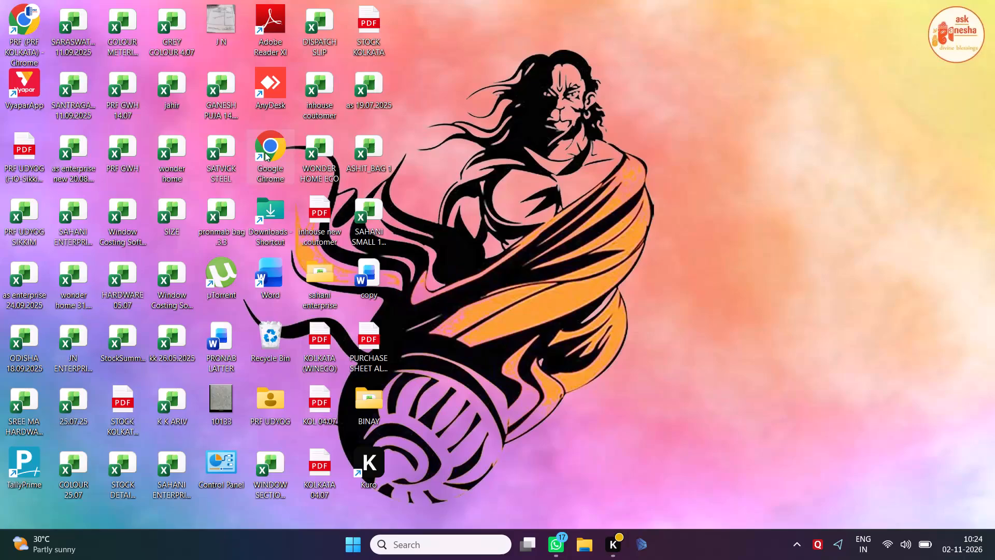
Open Google Chrome with the PRF KOLKATA profile and maximize the browser window.
double_click(265, 152)
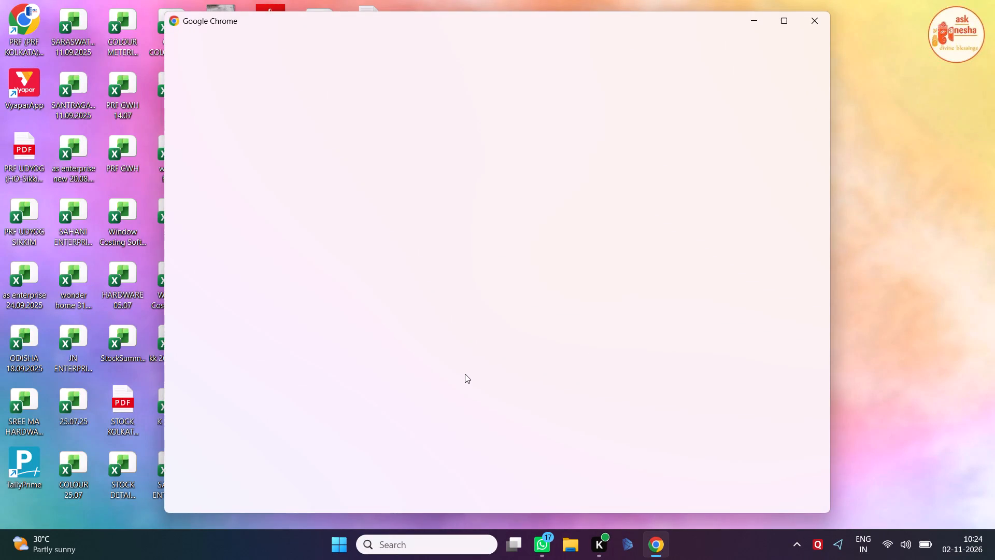
left_click(481, 302)
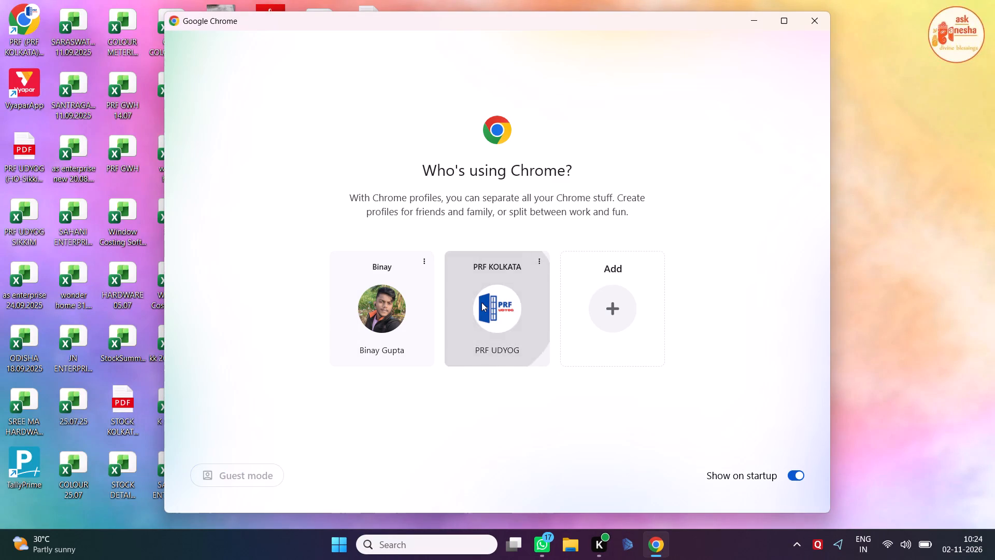
left_click(683, 74)
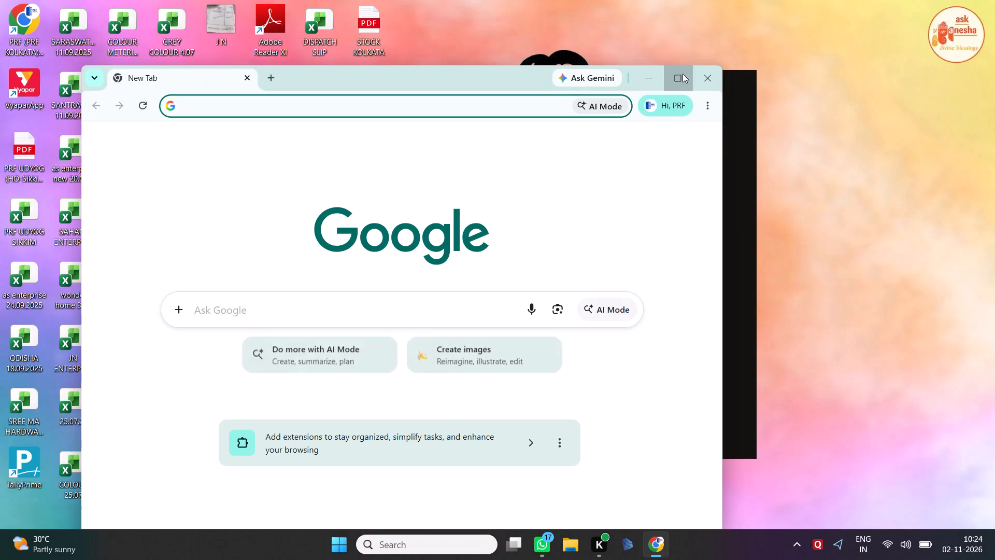
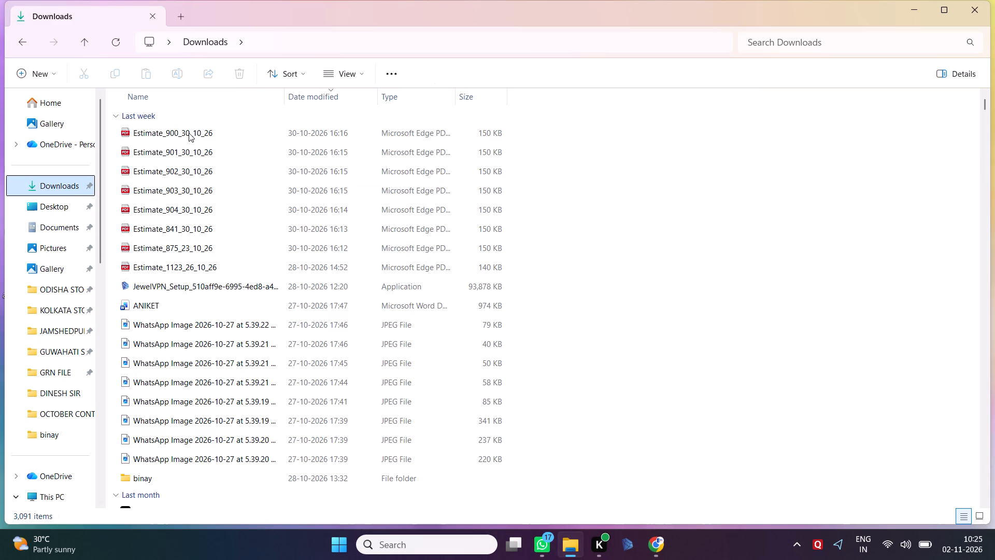
Open the Estimate_900_30_10_26 PDF from the Downloads folder.
double_click(177, 141)
double_click(179, 132)
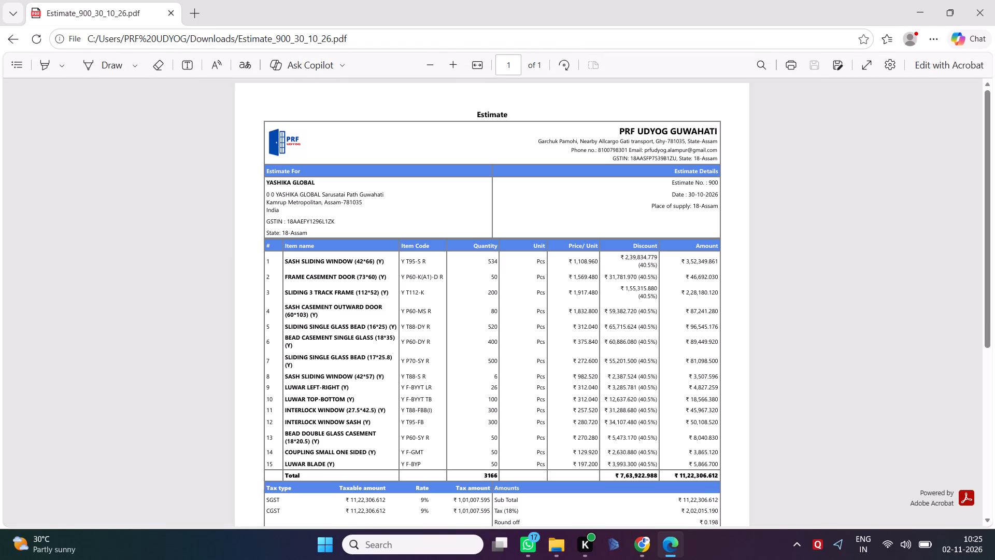
Close the estimate 900 PDF, view Estimate_901_30_10_26.pdf from the Downloads folder, and close it.
left_click(994, 0)
double_click(166, 149)
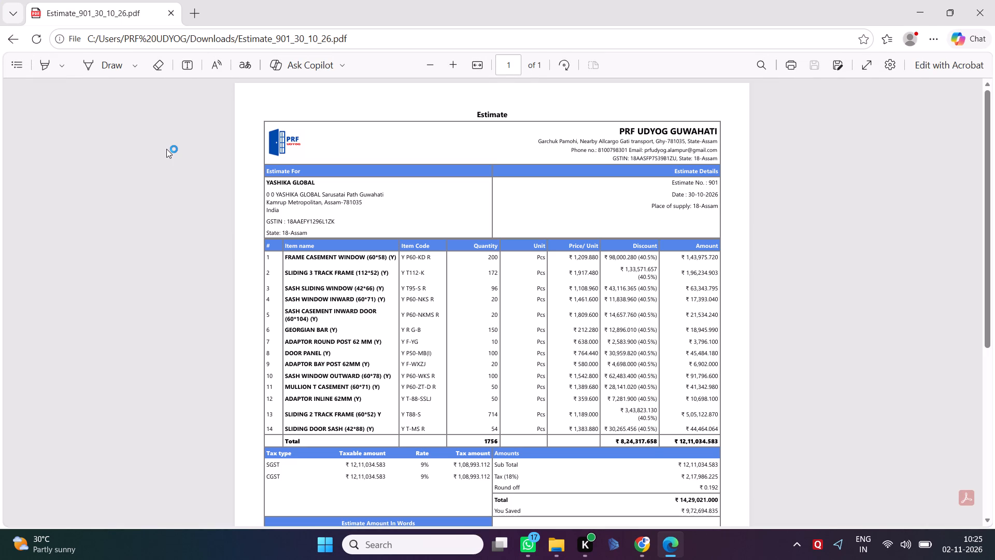
left_click(994, 0)
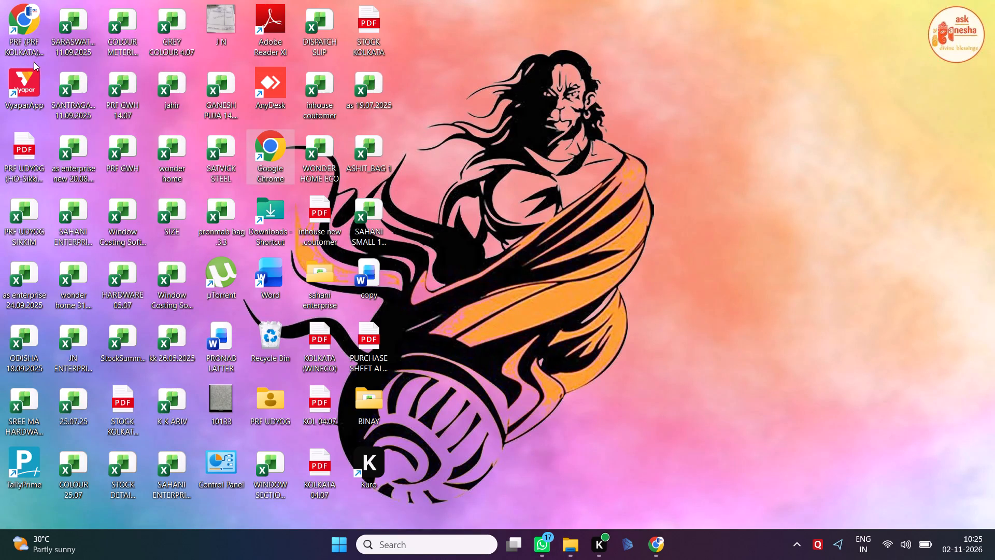
Switch to VyaparApp from the desktop and dismiss its free trial extension offer.
double_click(38, 79)
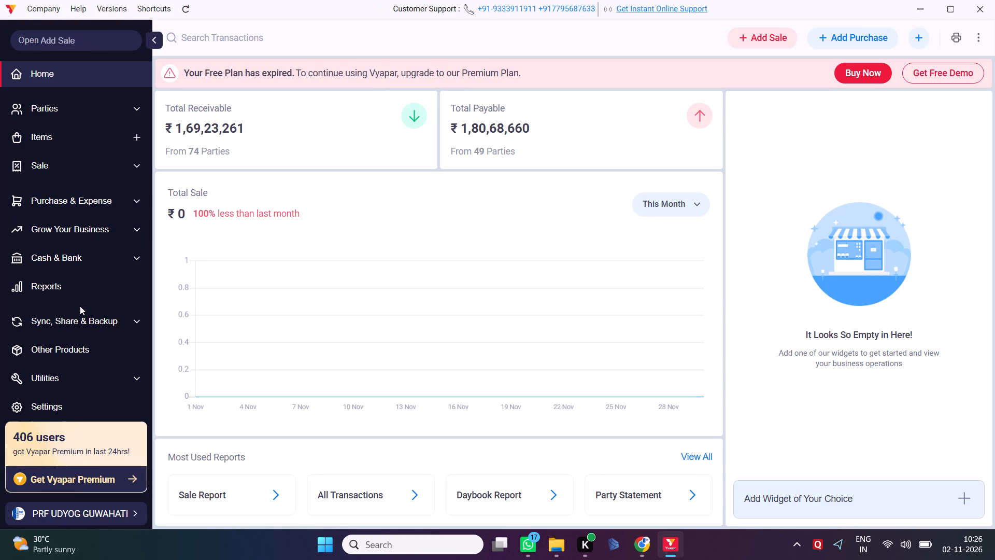
scroll(69, 298, "down", 7)
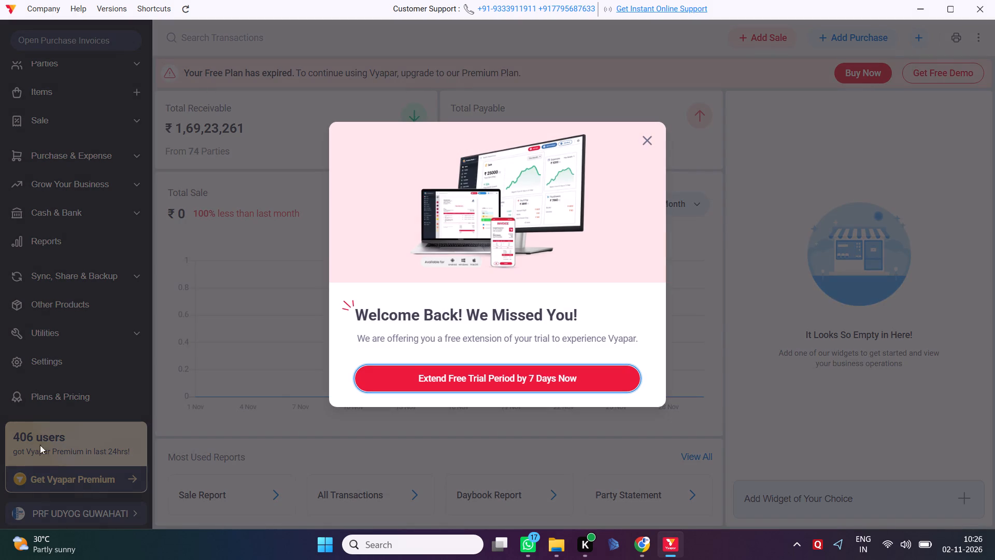
left_click(646, 139)
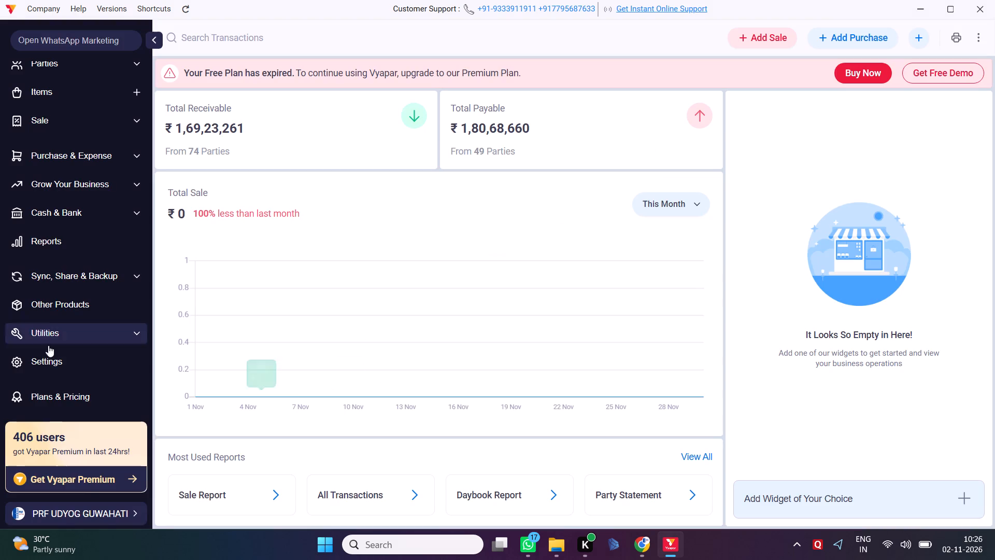
View Vyapar's general settings and close them.
left_click(78, 371)
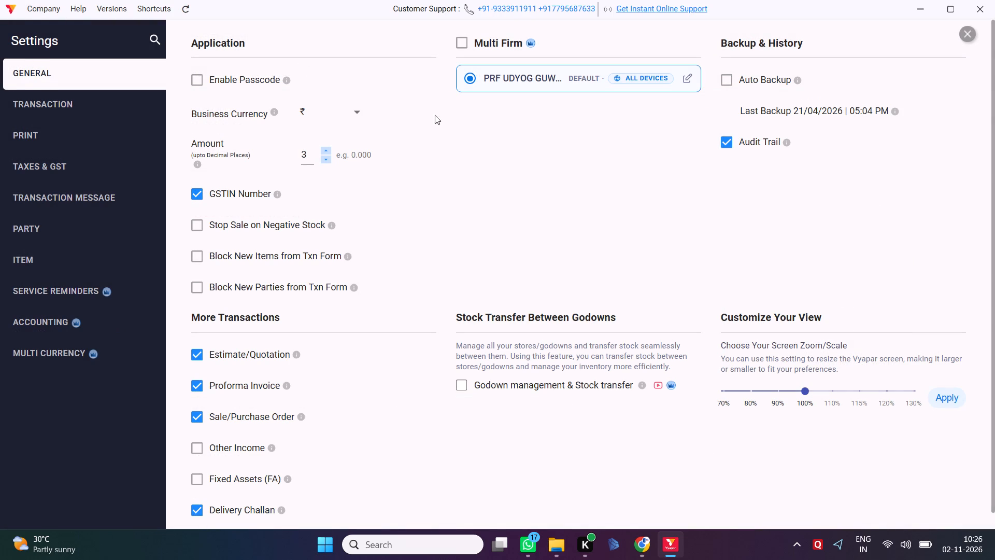
left_click(972, 36)
Open the Plans & Pricing page and show its additional licence options.
left_click(42, 396)
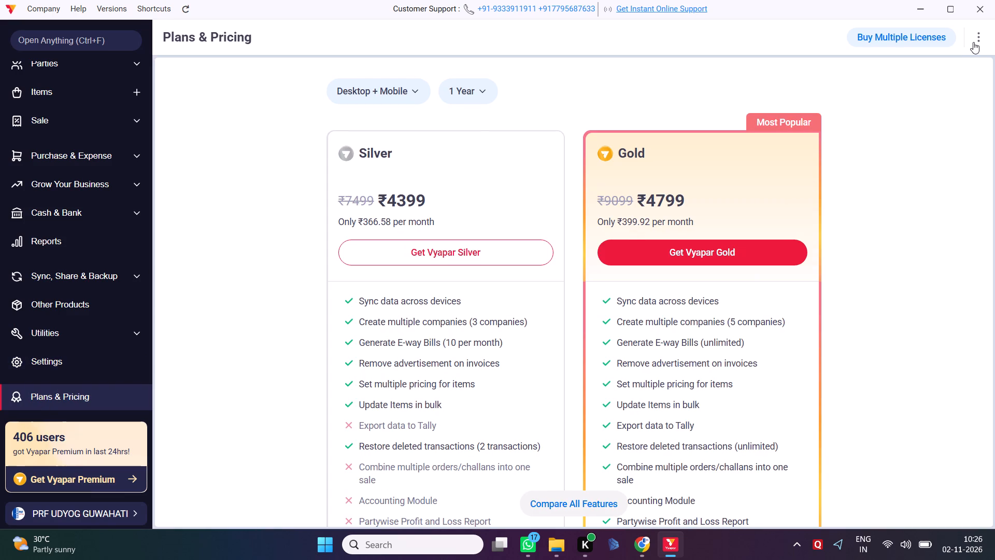
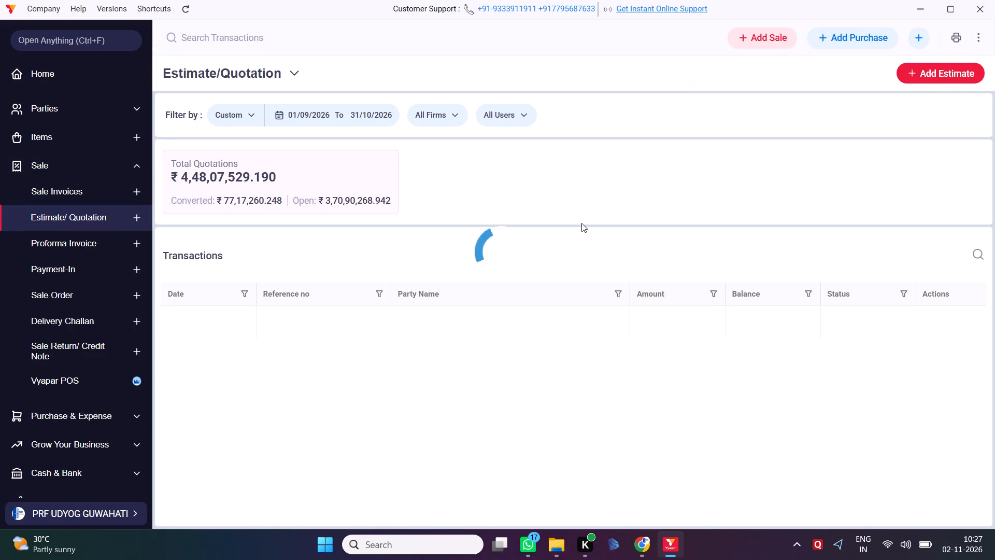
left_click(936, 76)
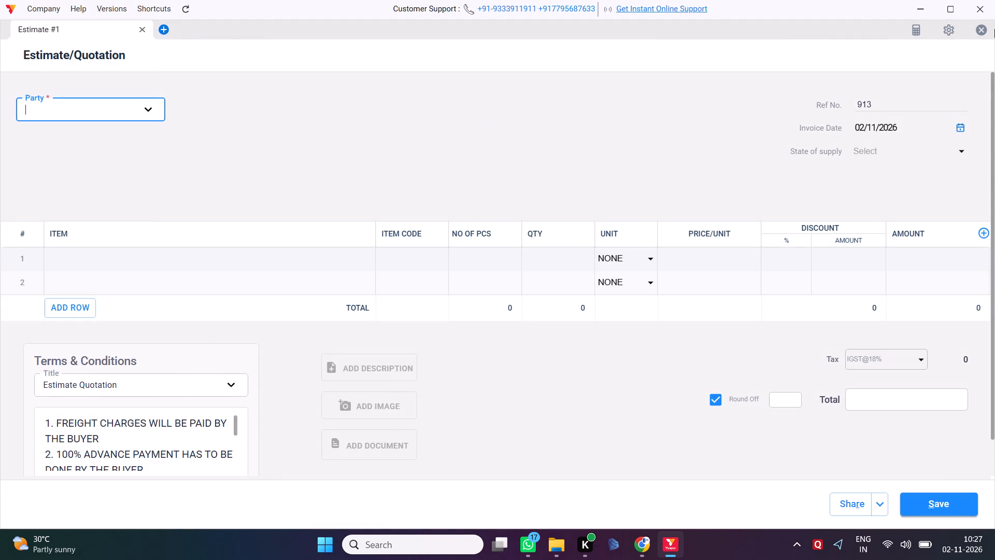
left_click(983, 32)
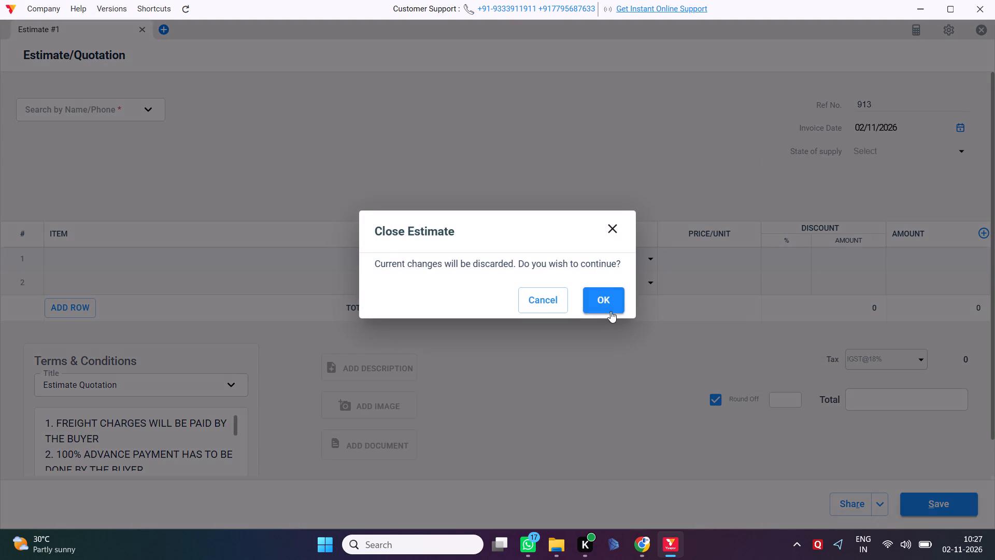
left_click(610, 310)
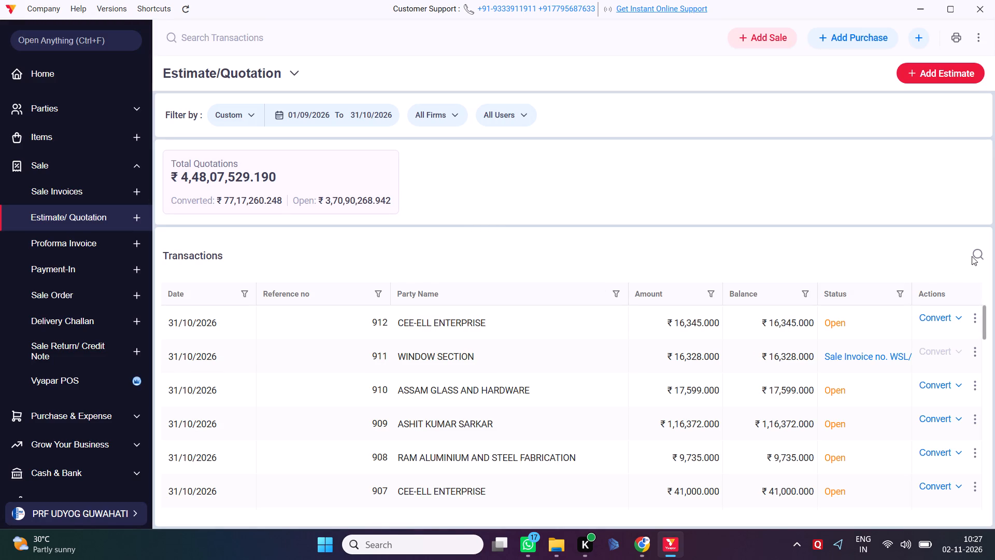
Search the estimate transactions for 900 and open estimate 900 of YASHIKA GLOBAL.
left_click(977, 253)
left_click(933, 254)
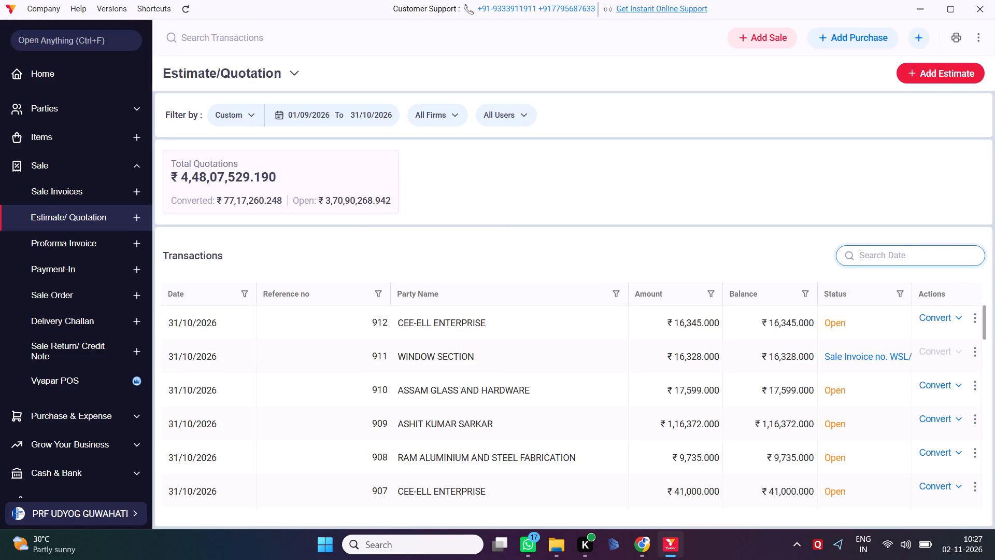
type("900")
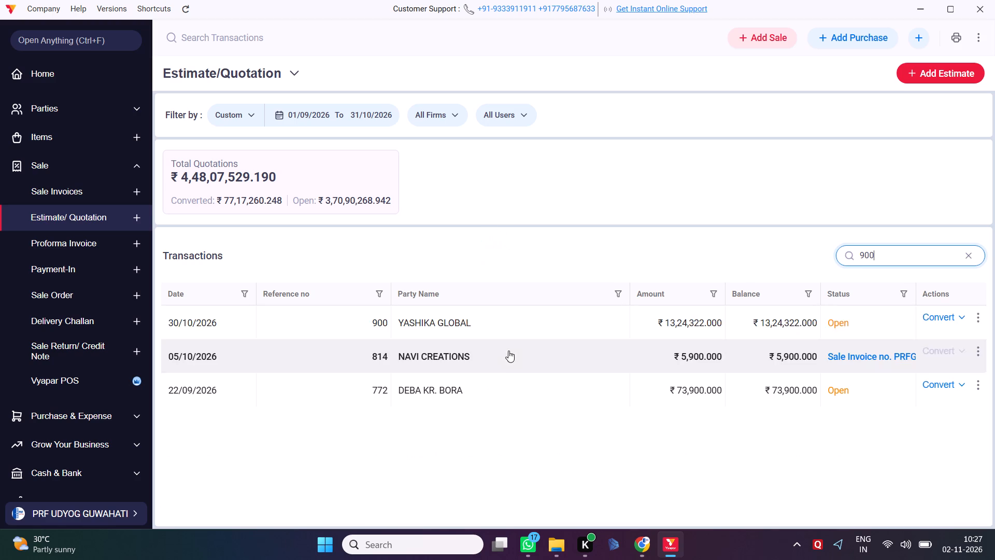
double_click(437, 327)
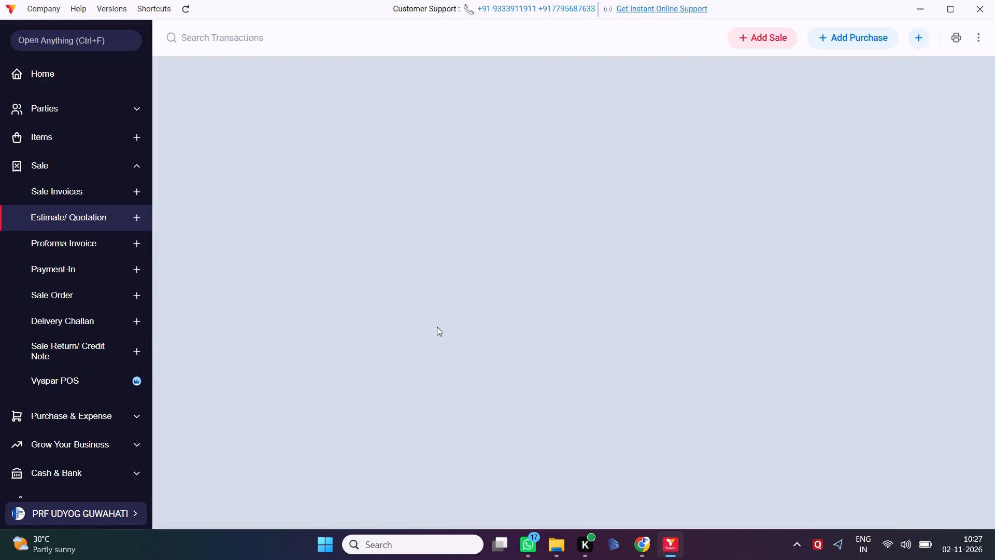
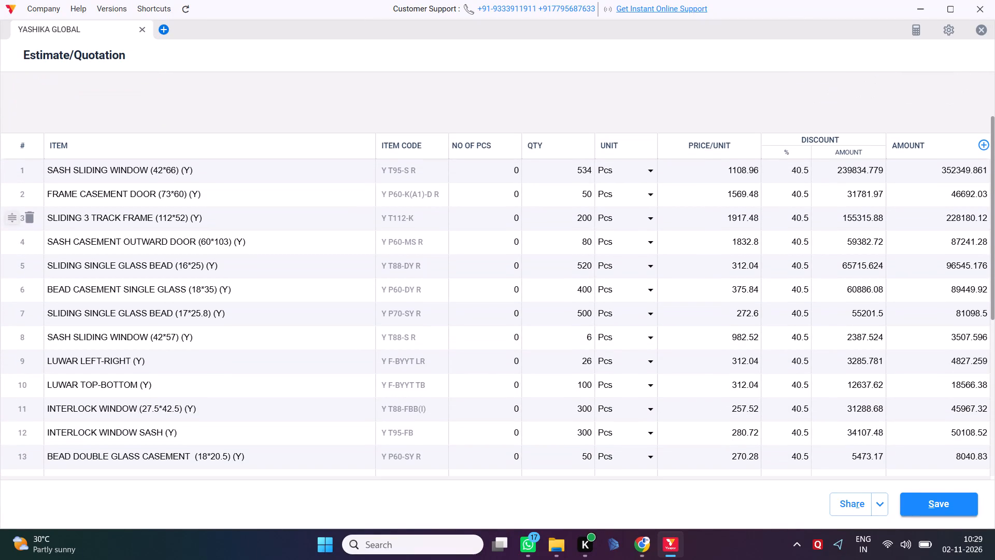
Set the discount percentage of the first item, SASH SLIDING WINDOW (42*66) (Y), to 42.9.
left_click(783, 176)
key("Right")
key("Right")
key("Right")
key("Right")
key("Right")
key("Right")
key("Right")
key("Right")
key("Right")
key("Right")
key("Right")
key("Right")
key("Right")
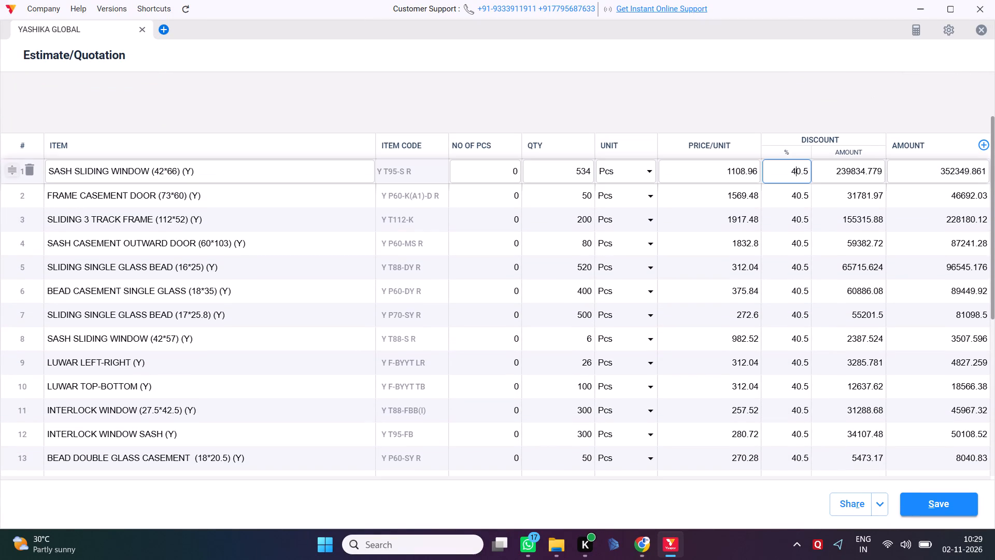
key("BackSpace")
key("BackSpace")
key("BackSpace")
key("BackSpace")
key("BackSpace")
key("BackSpace")
key("BackSpace")
key("BackSpace")
key("BackSpace")
key("BackSpace")
key("BackSpace")
key("BackSpace")
key("BackSpace")
key("BackSpace")
key("BackSpace")
type("42.9")
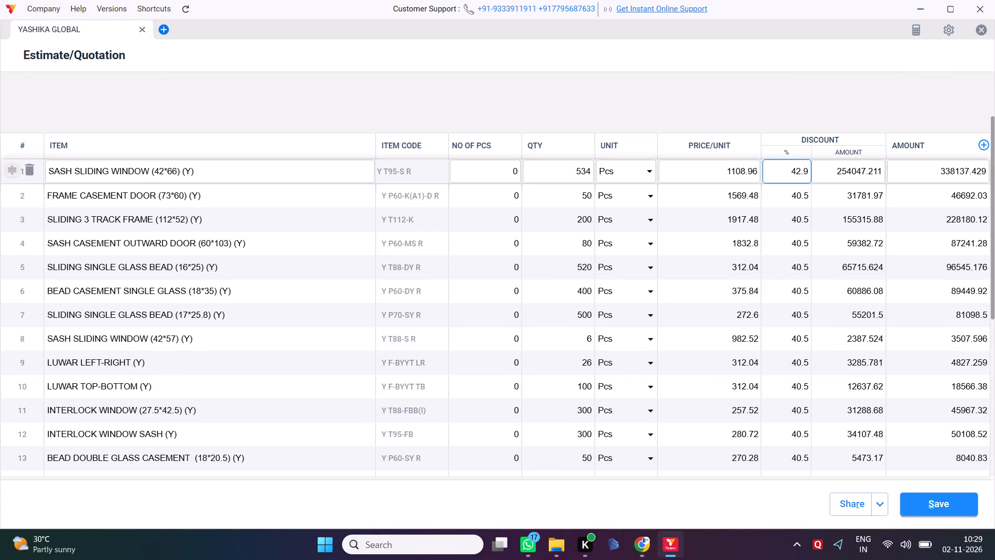
Set the discount to 42.9% for items 2 to 8, FRAME CASEMENT DOOR (73*60) through SASH SLIDING WINDOW (42*57).
key("Down")
type("42.9*")
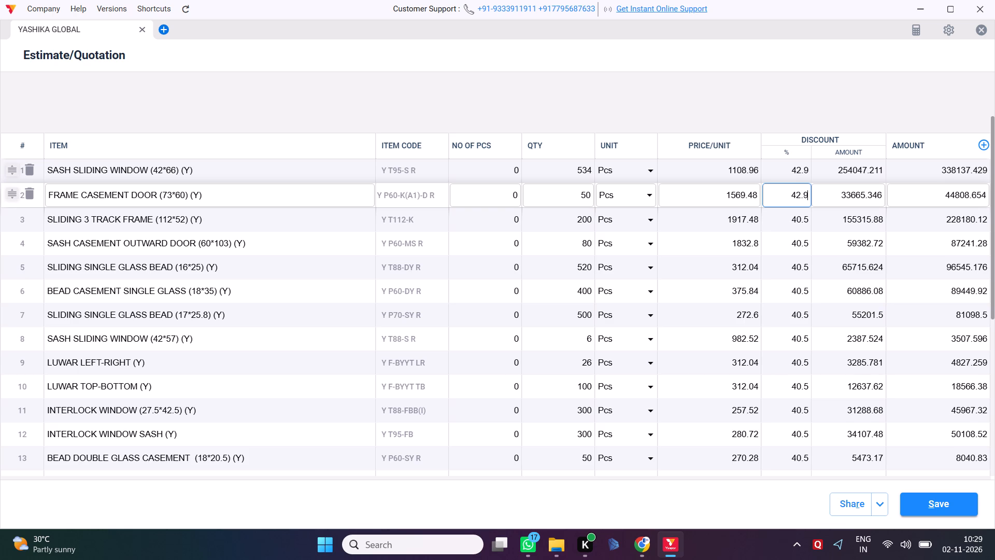
key("Down")
type("42.9")
key("Down")
type("42.9")
key("Down")
type("42.9")
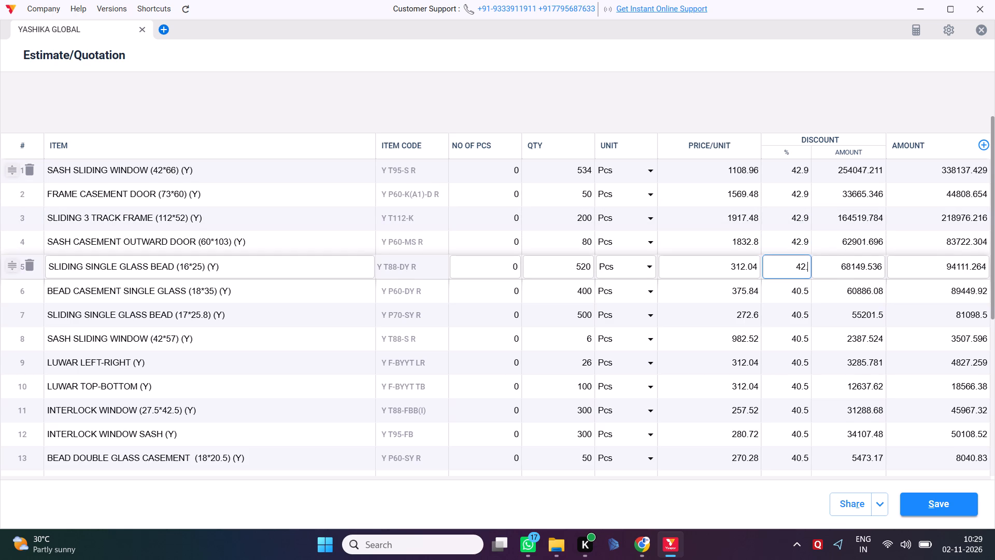
key("Down")
type("42.9")
key("Down")
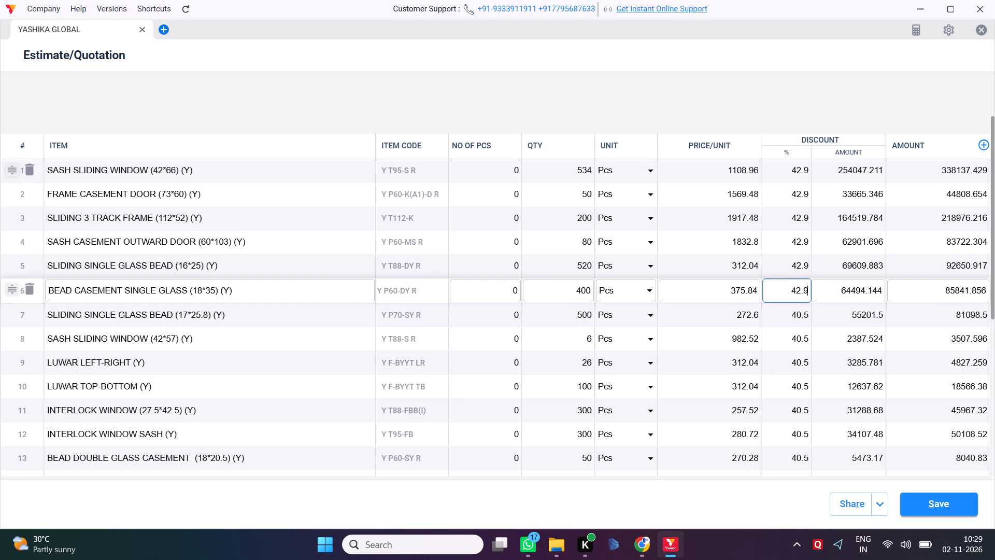
type("42.9")
key("Down")
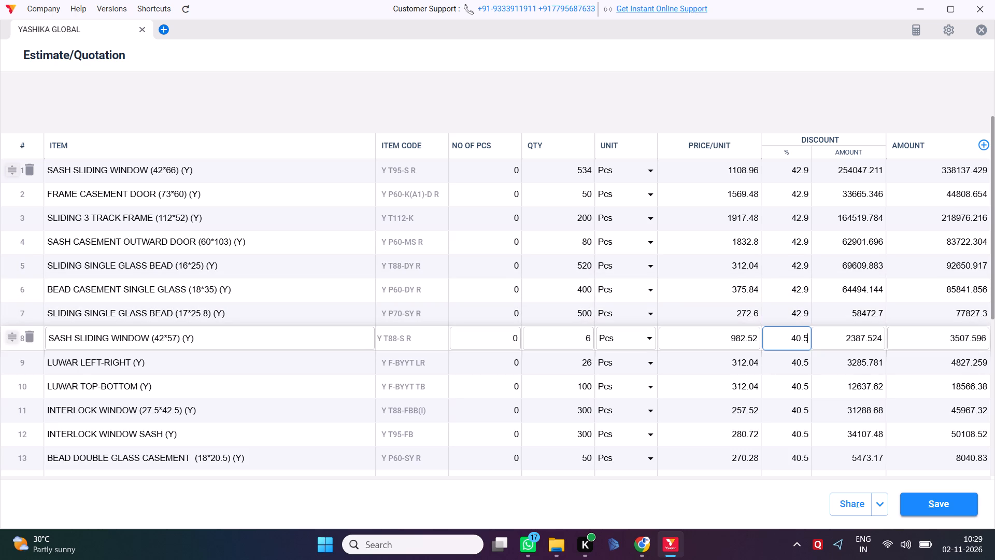
type("42.9")
Set the discount to 42.9% for items 9 to 15, LUWAR LEFT-RIGHT through LUWAR BLADE.
key("Down")
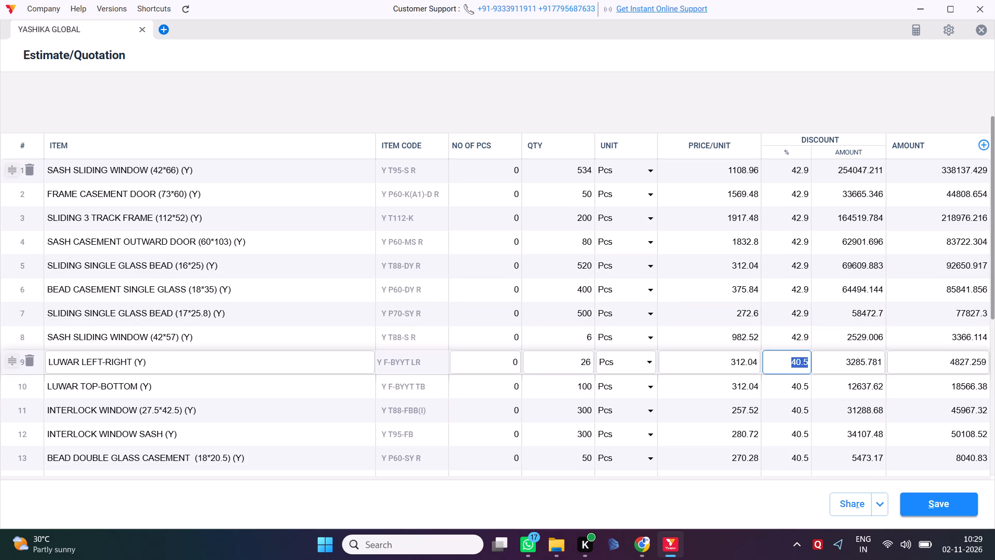
type("42.9")
key("Down")
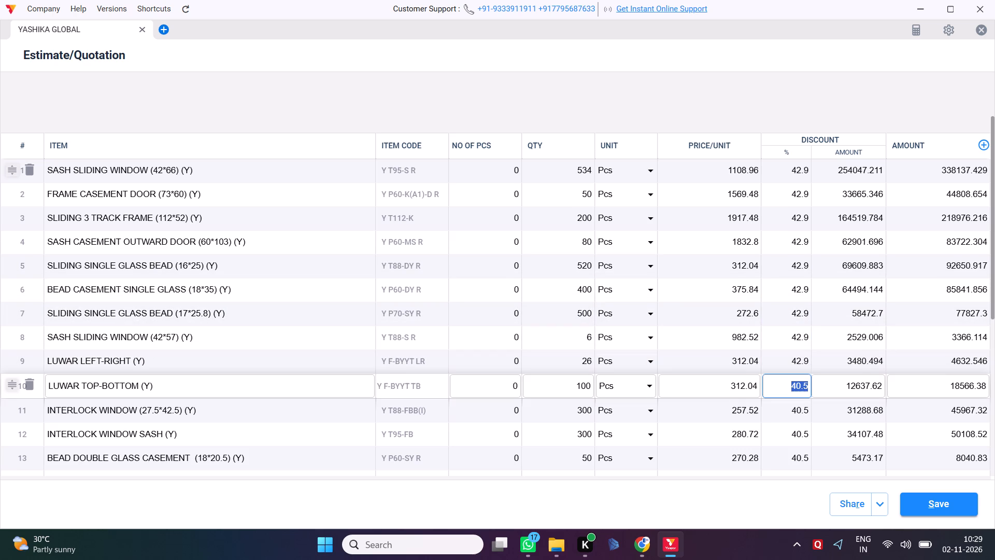
type("42.9")
key("Down")
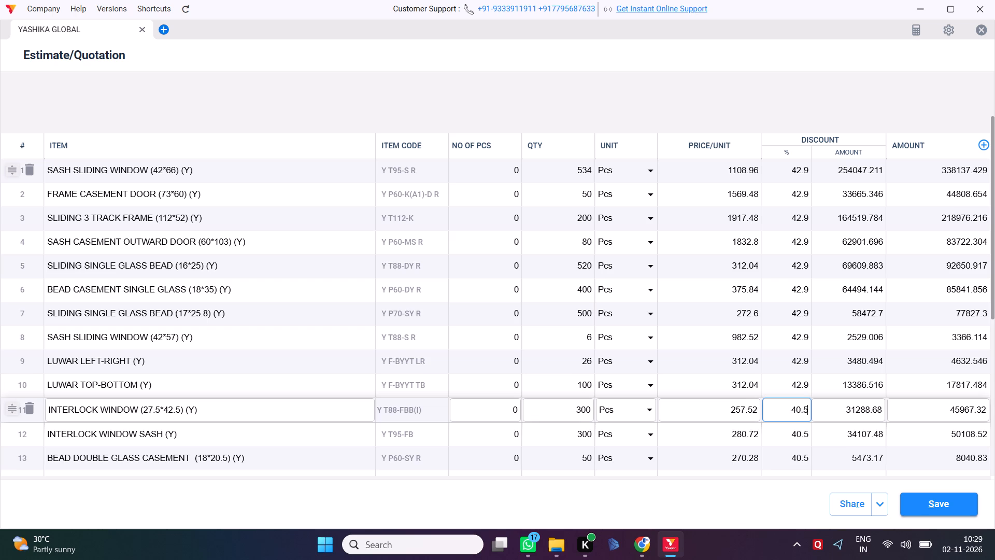
type("42.9")
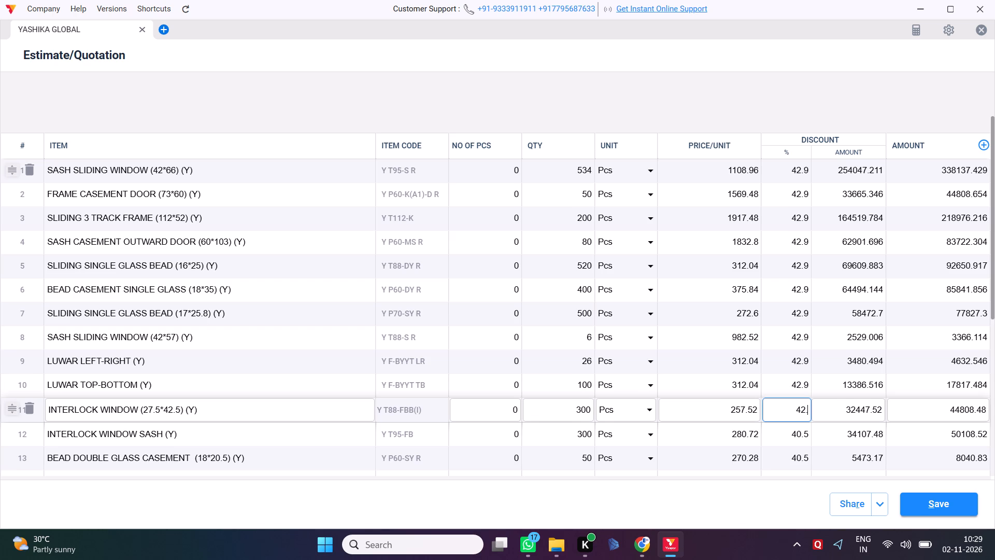
key("Down")
type("42.9")
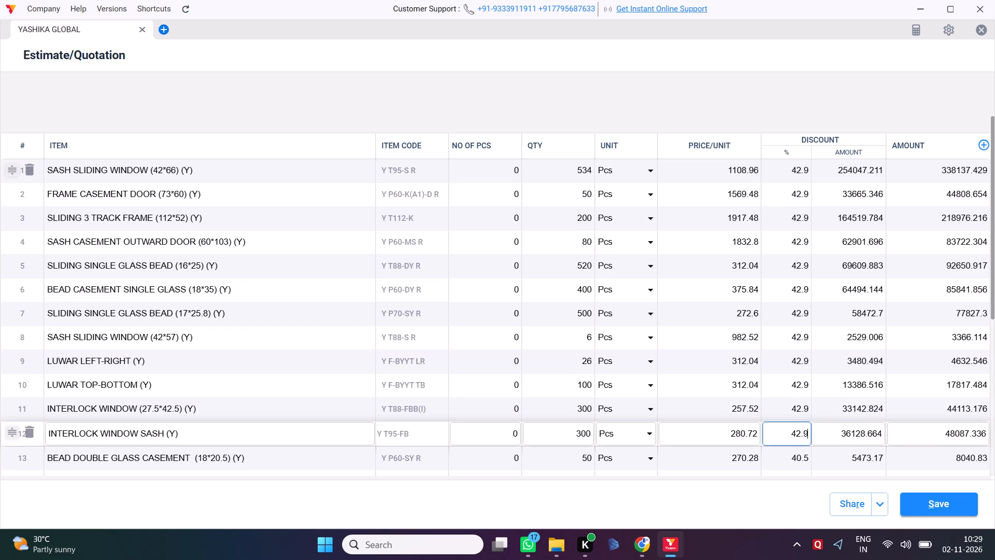
key("Down")
type("42.9")
key("Down")
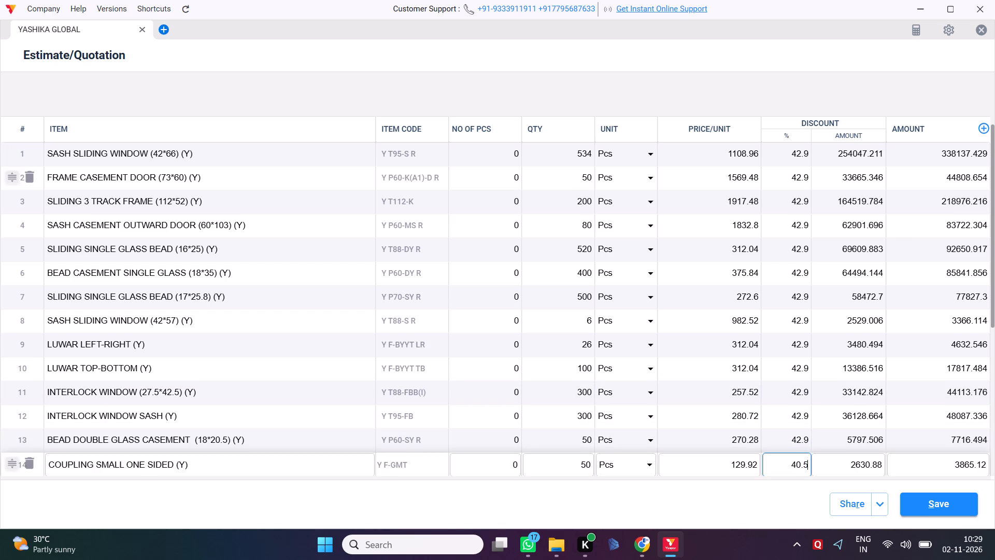
type("42.9")
key("Down")
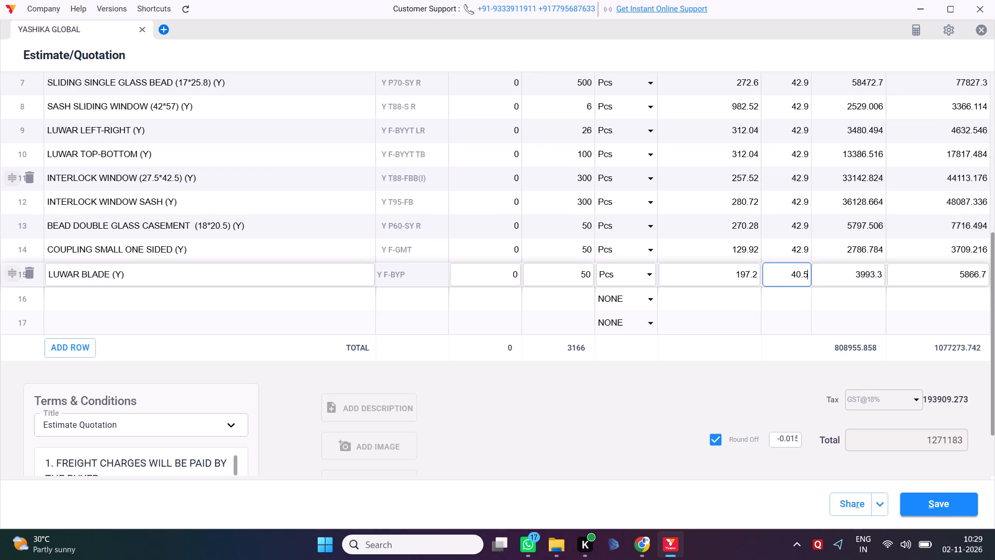
type("42.9")
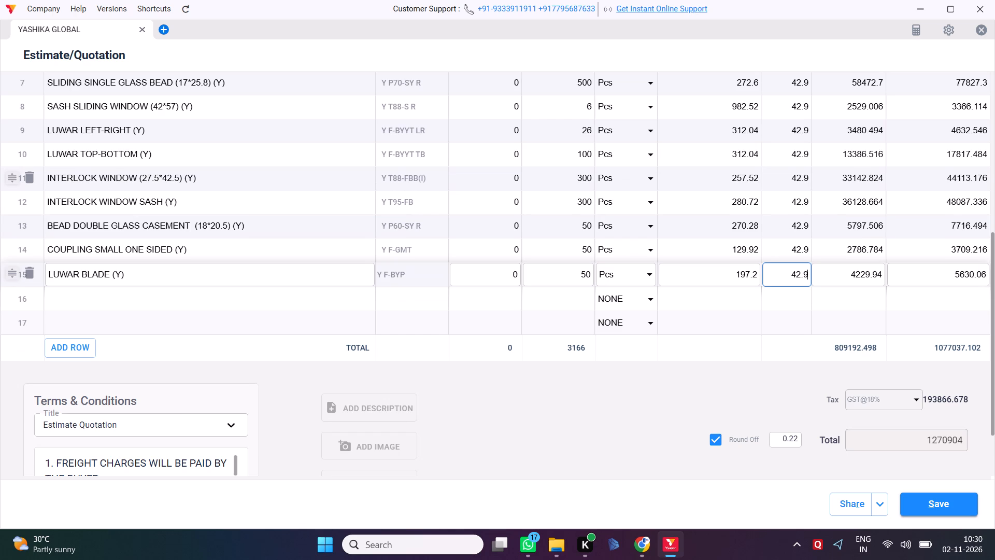
Save the revised estimate 900 of YASHIKA GLOBAL.
scroll(783, 176, "up", 7)
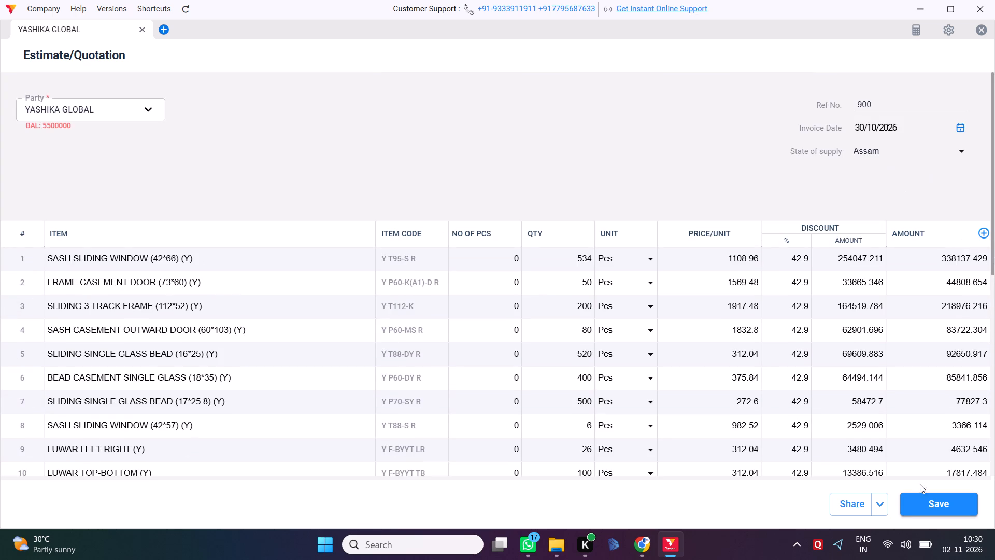
left_click(918, 507)
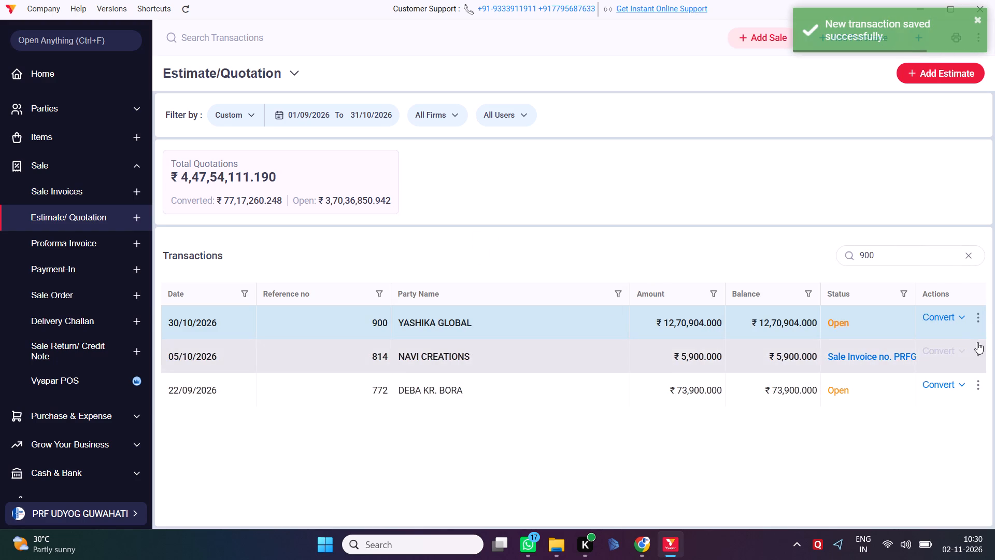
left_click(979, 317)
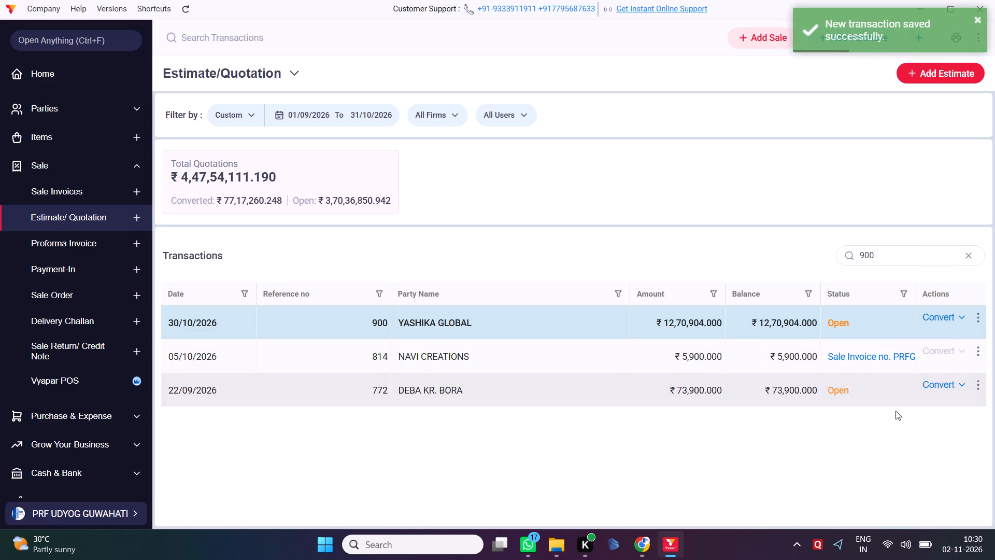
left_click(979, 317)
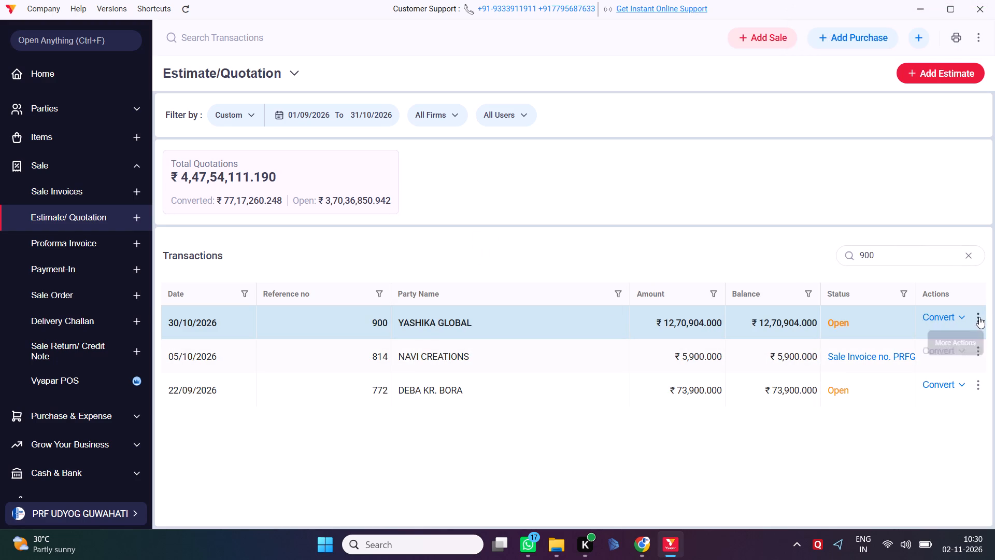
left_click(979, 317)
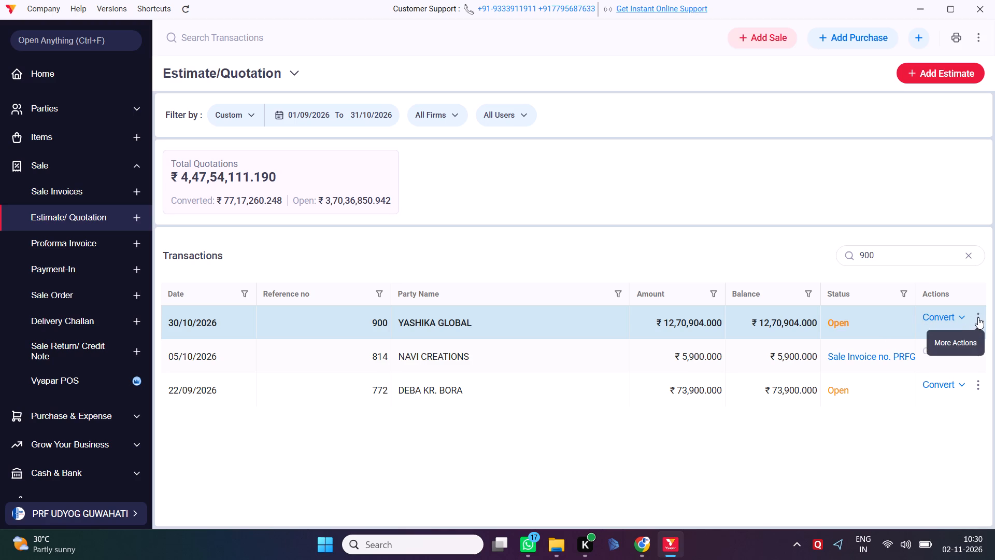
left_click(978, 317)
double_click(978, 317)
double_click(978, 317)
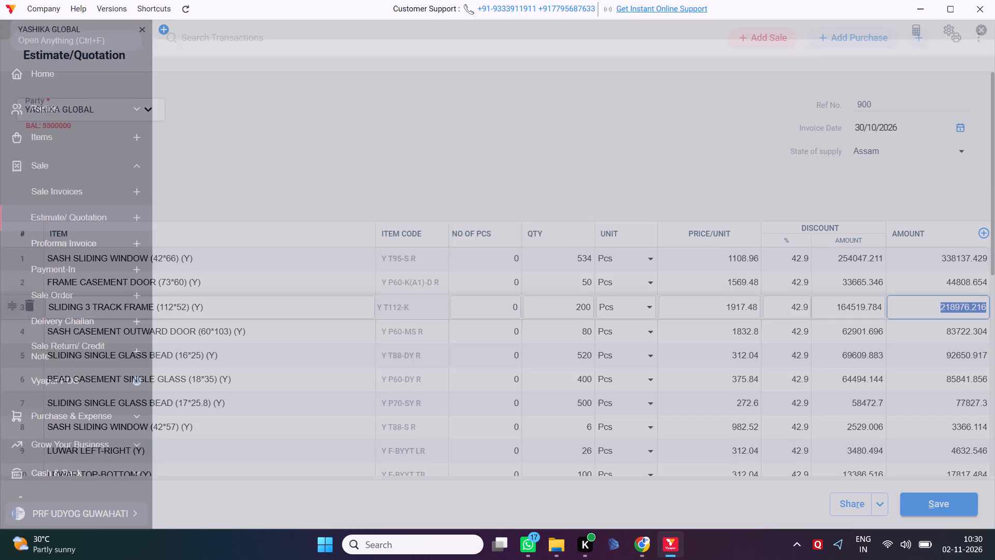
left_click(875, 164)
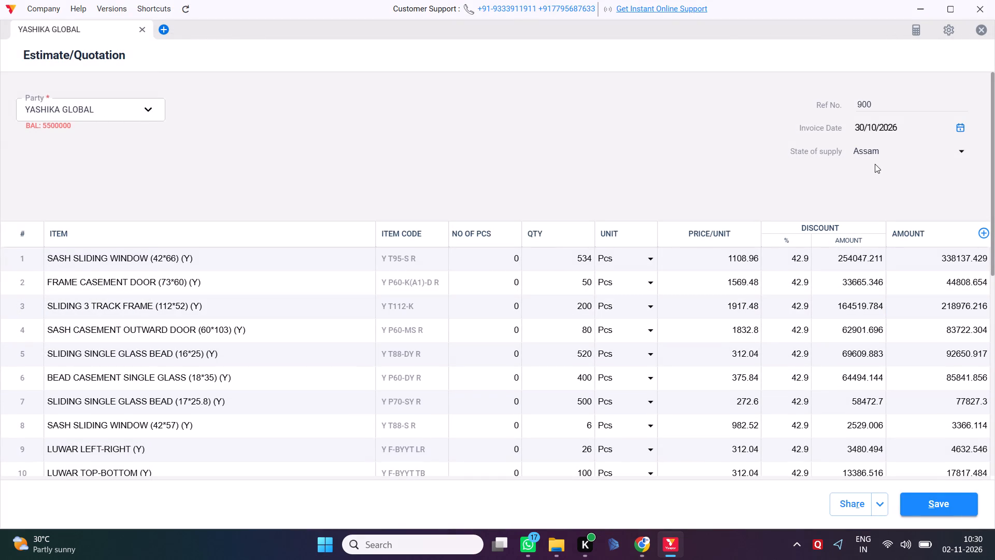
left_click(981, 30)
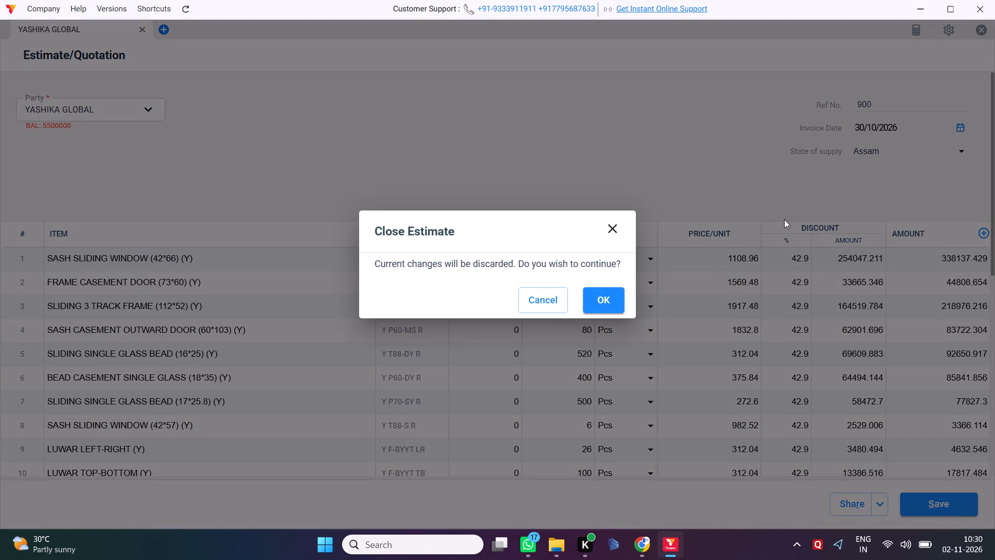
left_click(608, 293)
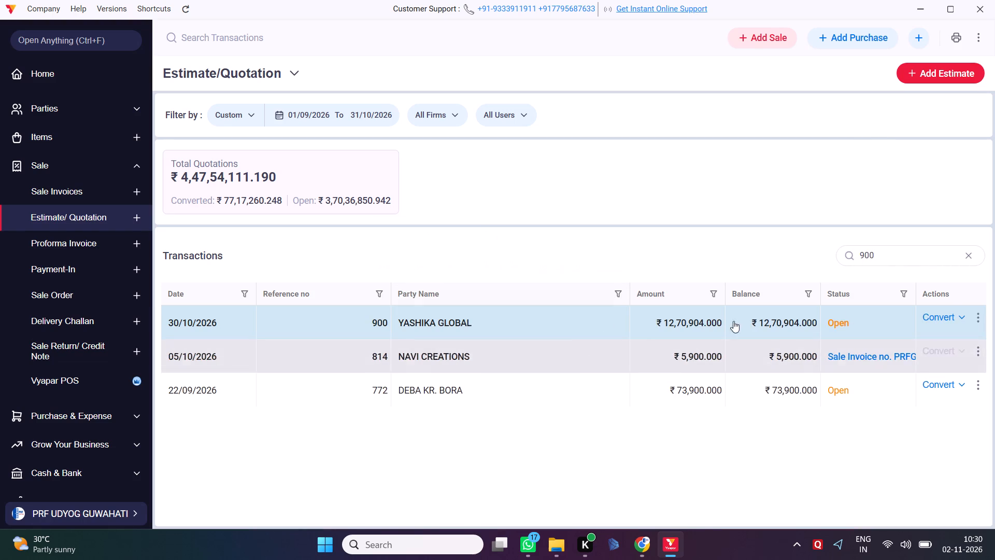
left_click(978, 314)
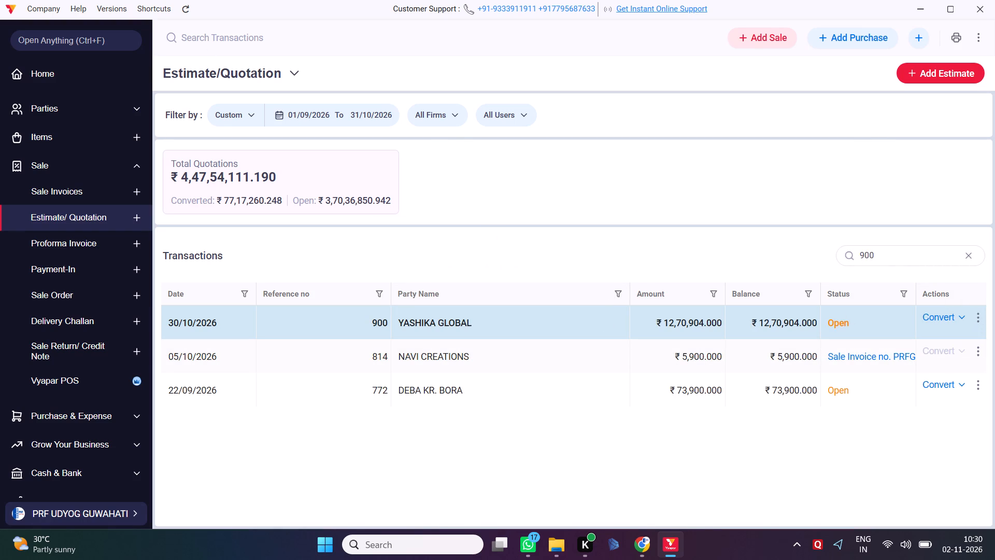
Reload the company data, reopen the Estimate/Quotation list and search its transactions for 900.
left_click(189, 7)
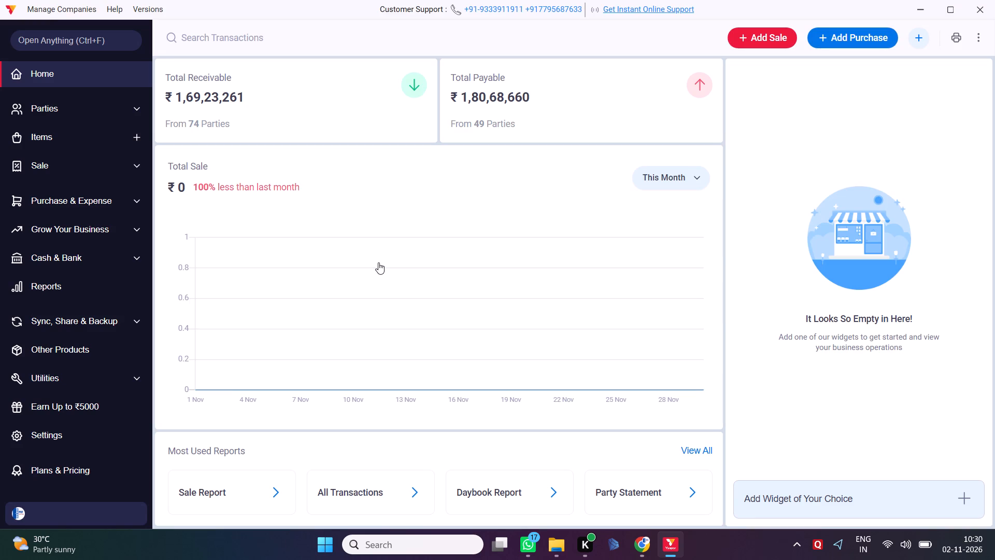
left_click(72, 176)
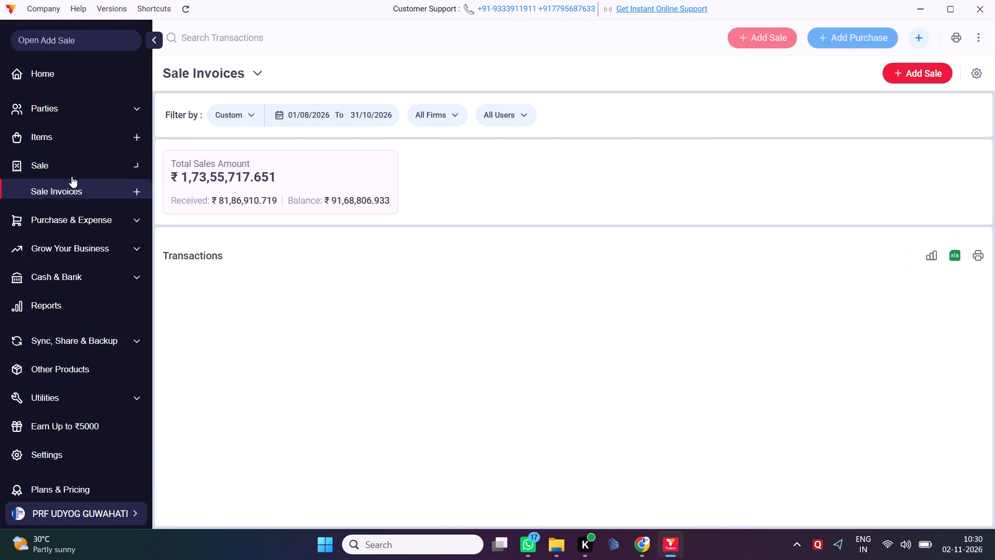
left_click(54, 209)
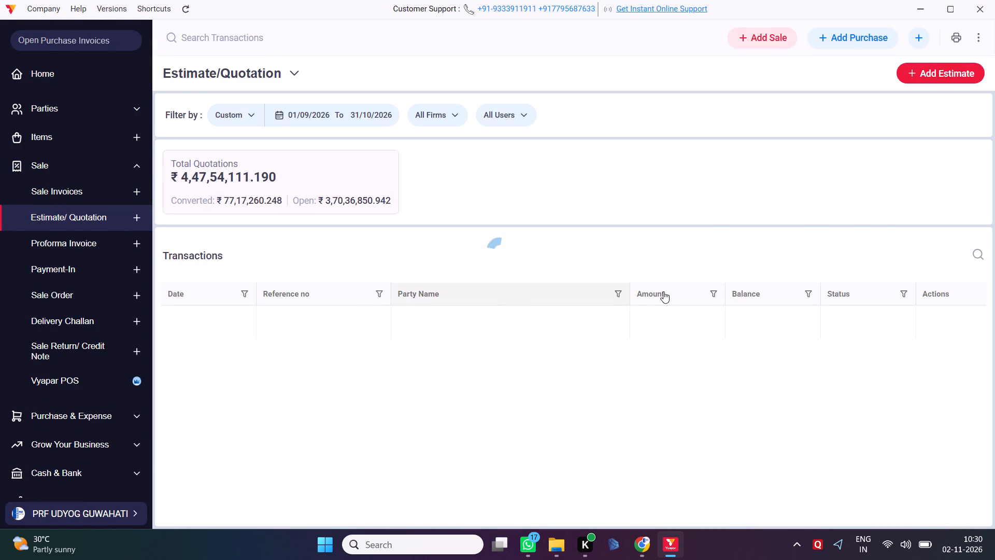
left_click_drag(969, 261, 976, 257)
left_click(976, 257)
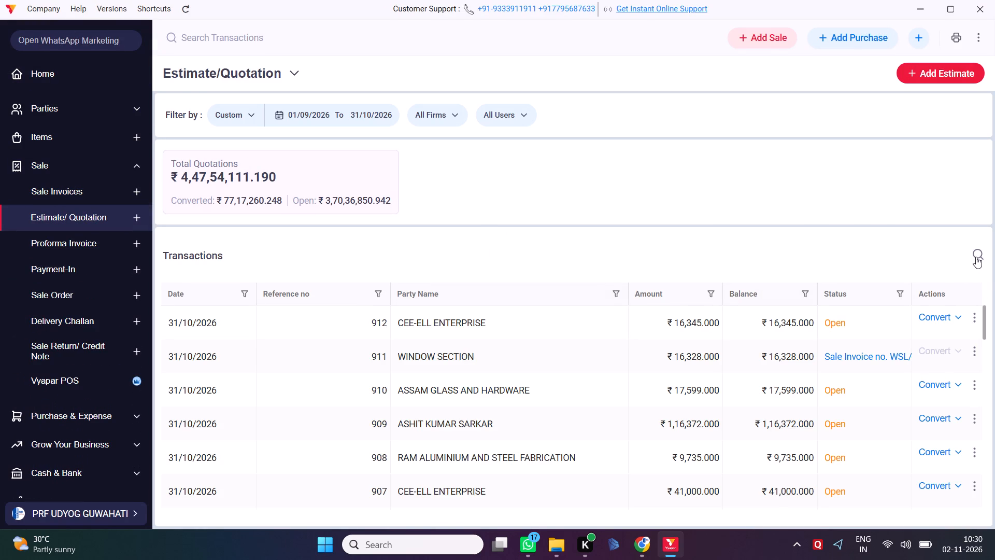
left_click(890, 254)
type("900")
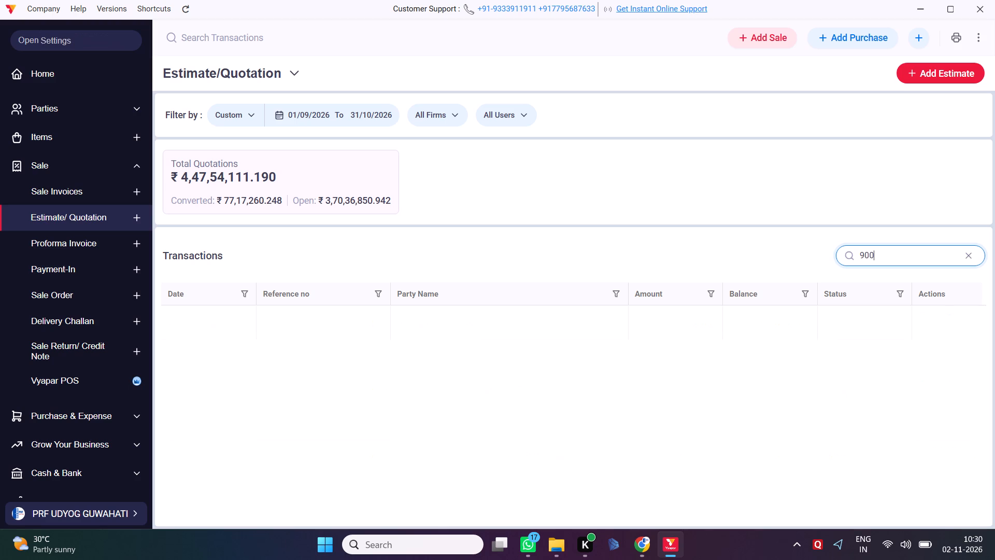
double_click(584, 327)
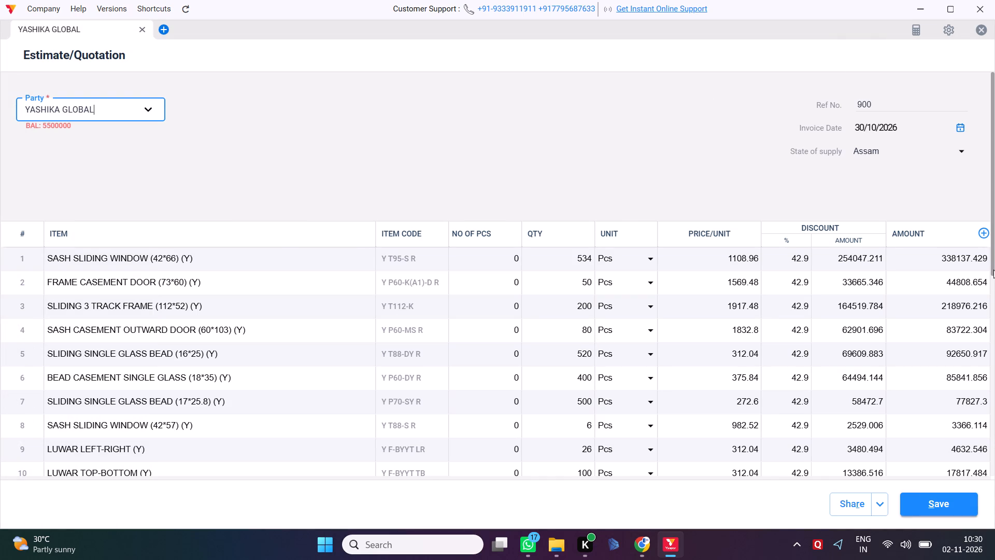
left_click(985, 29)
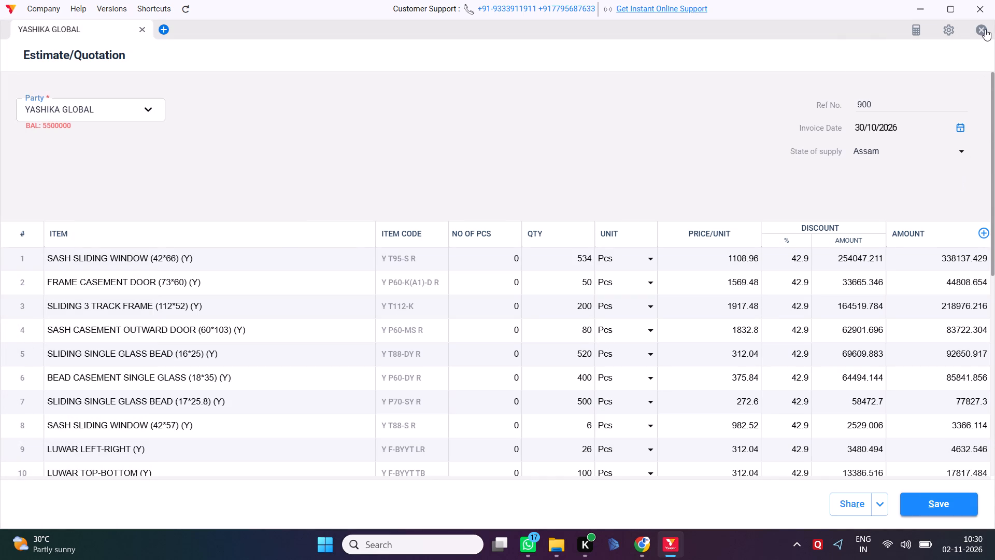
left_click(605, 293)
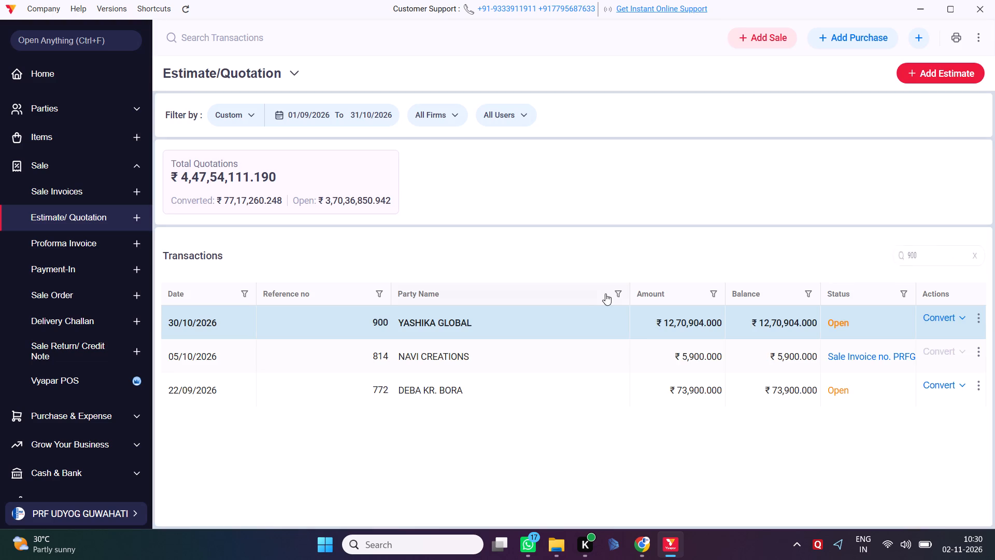
Open the PDF of estimate 900 for YASHIKA GLOBAL.
left_click(978, 318)
left_click(978, 318)
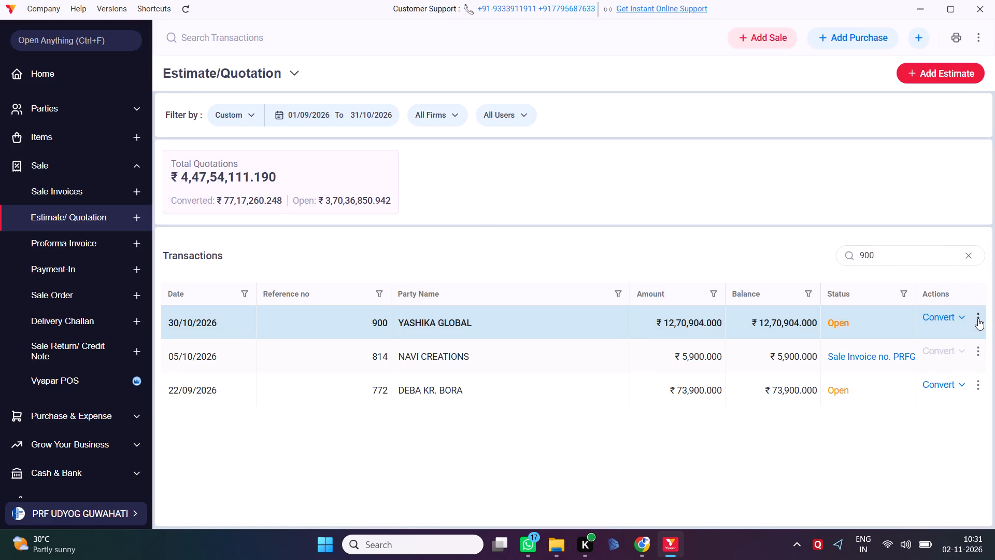
right_click(978, 318)
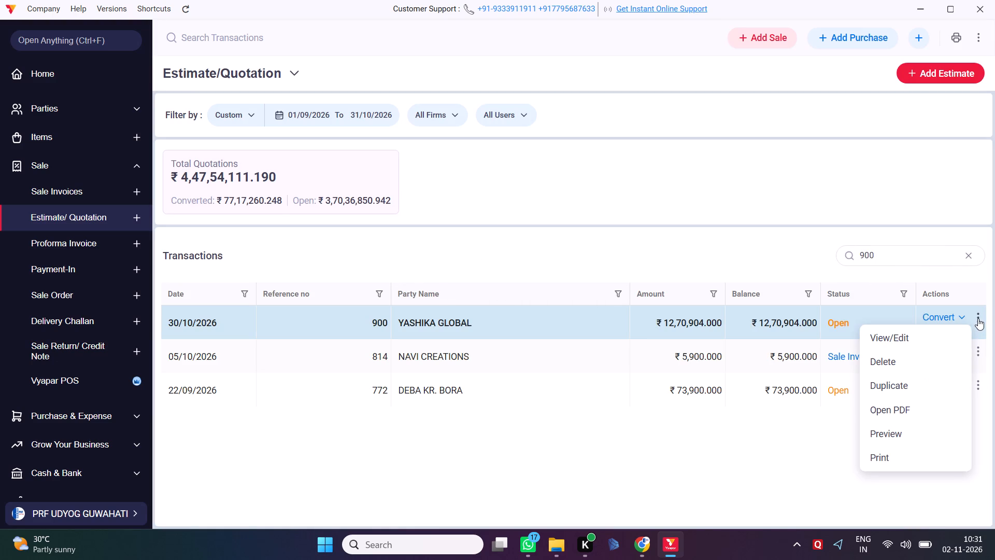
left_click(909, 412)
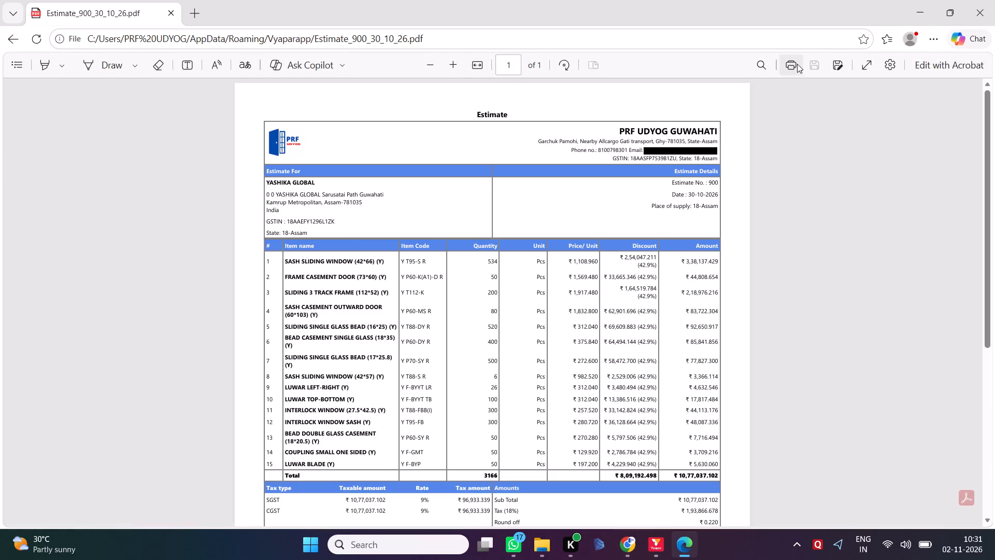
Save the estimate as a PDF named Estimate_900_30_10_26 in Downloads, replacing the existing file, and close the PDF viewer.
left_click(797, 64)
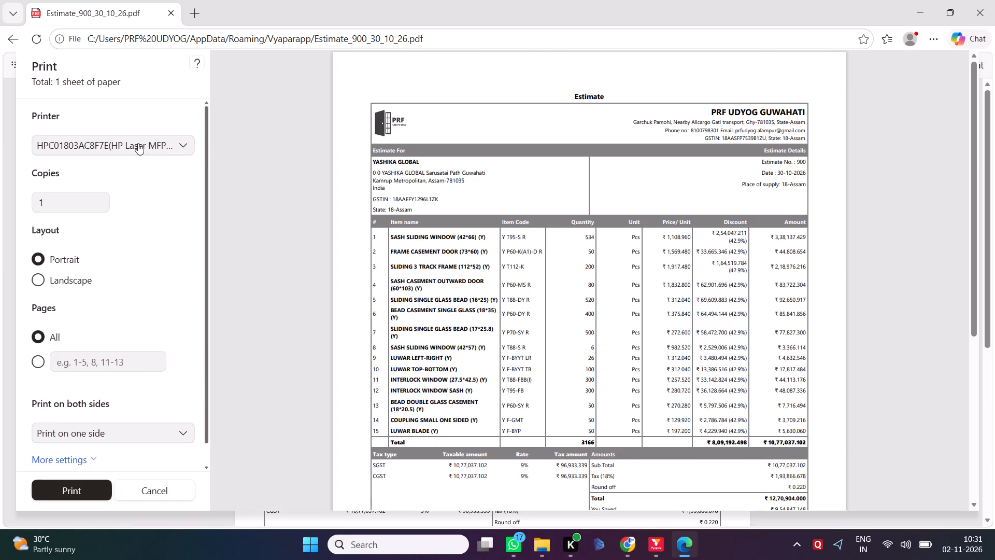
left_click(138, 143)
left_click(77, 168)
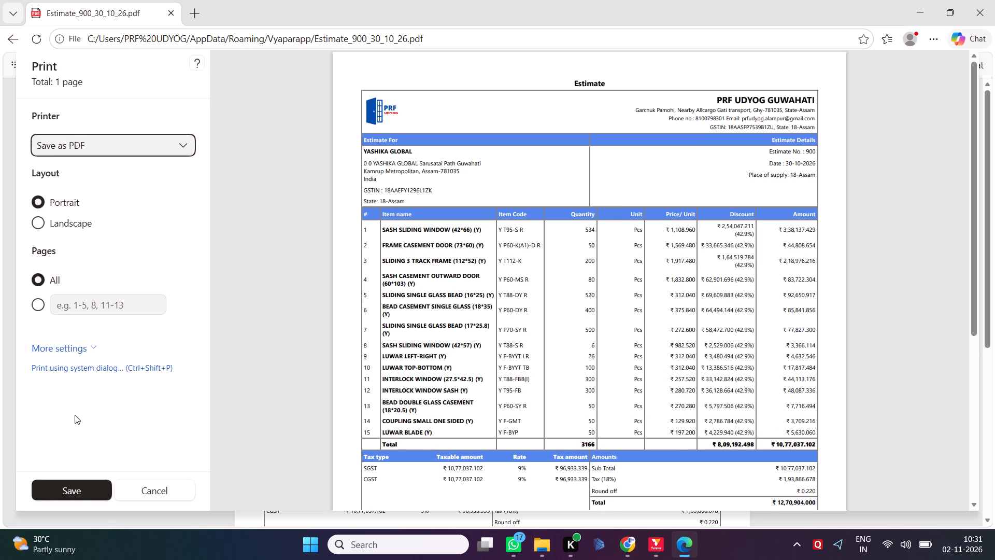
left_click(63, 483)
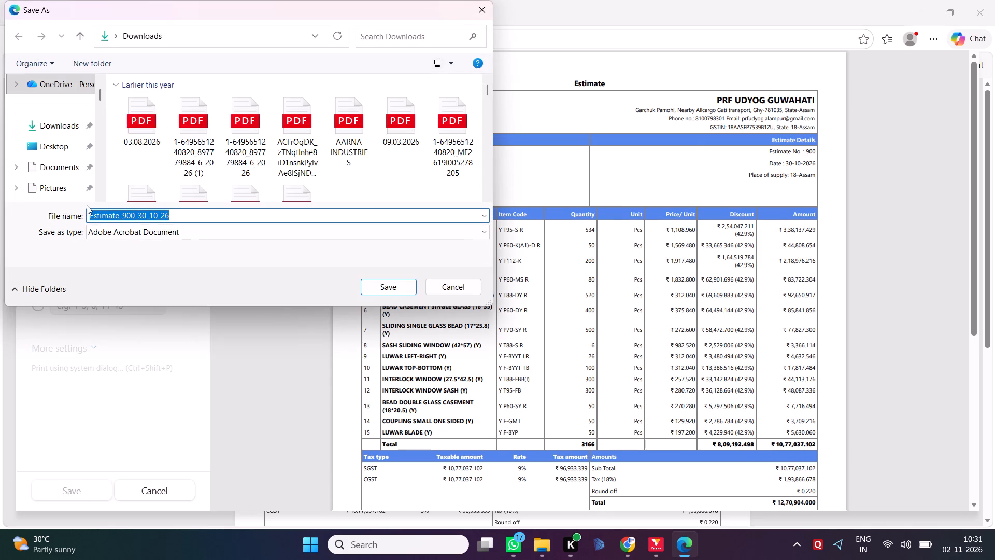
left_click(58, 128)
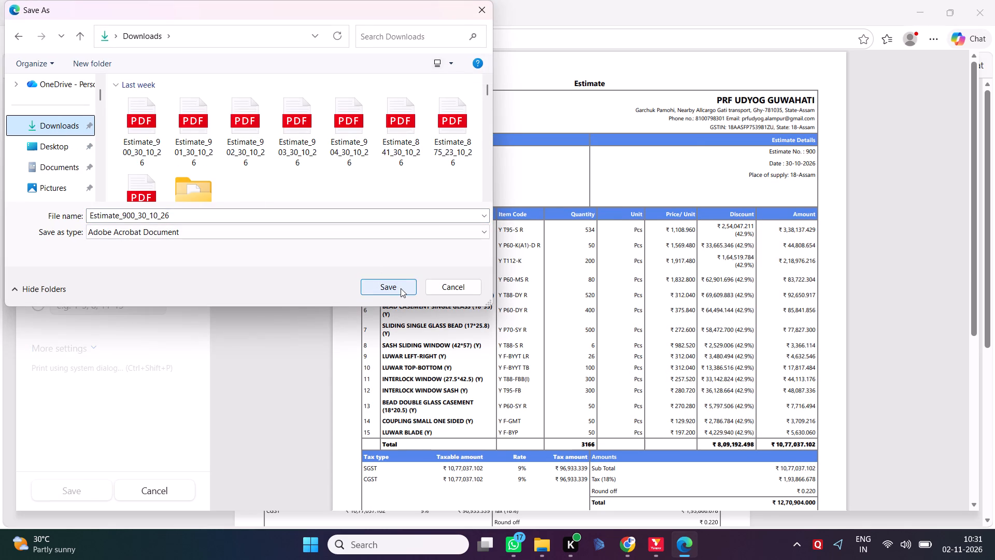
left_click(401, 288)
left_click(544, 275)
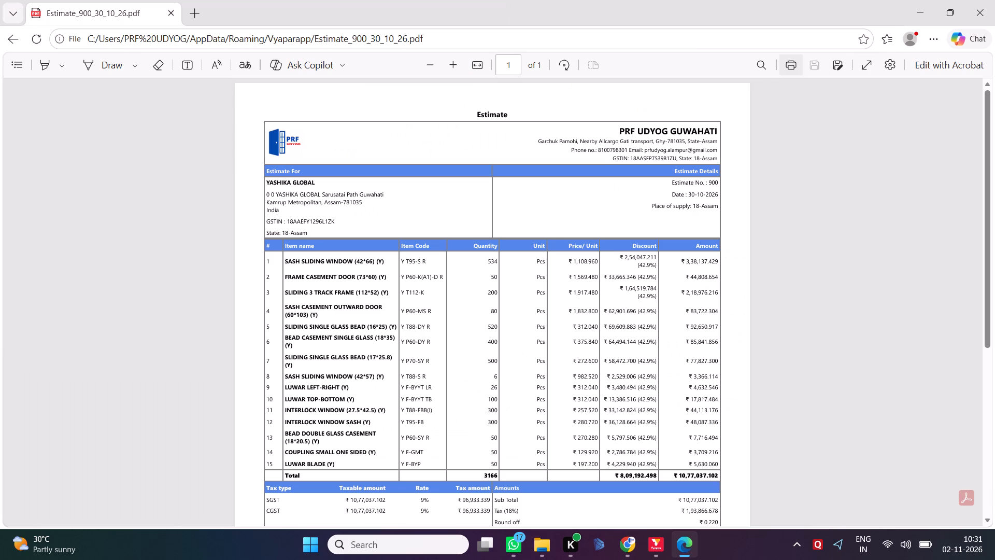
left_click(994, 0)
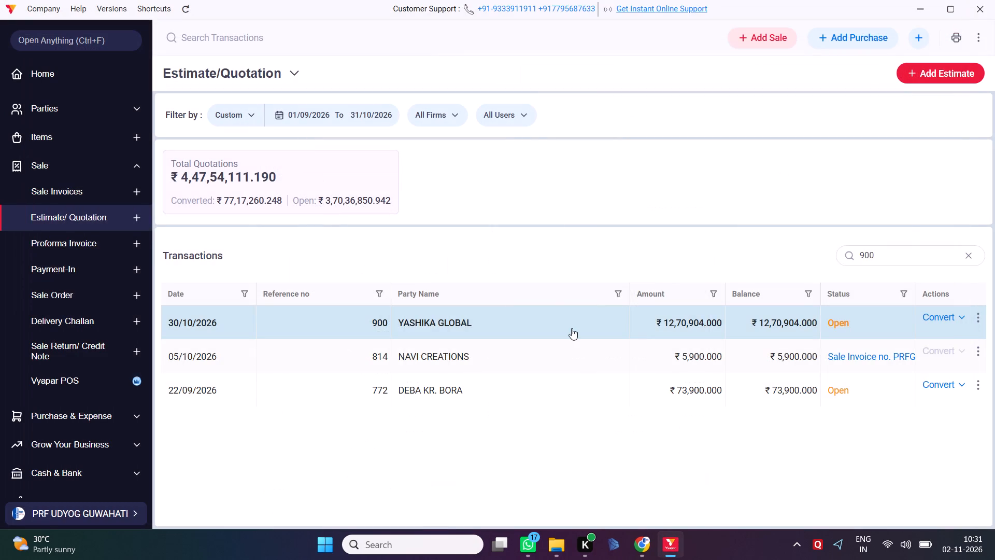
Switch to the Downloads folder in File Explorer, open the new Estimate_900_30_10_26 PDF to check it, and close it.
key("alt+Tab")
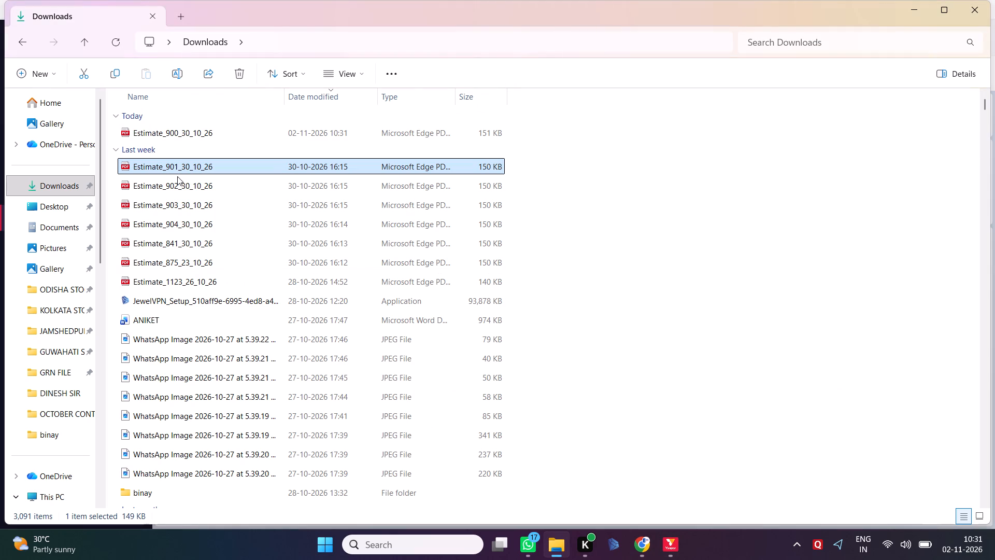
double_click(142, 134)
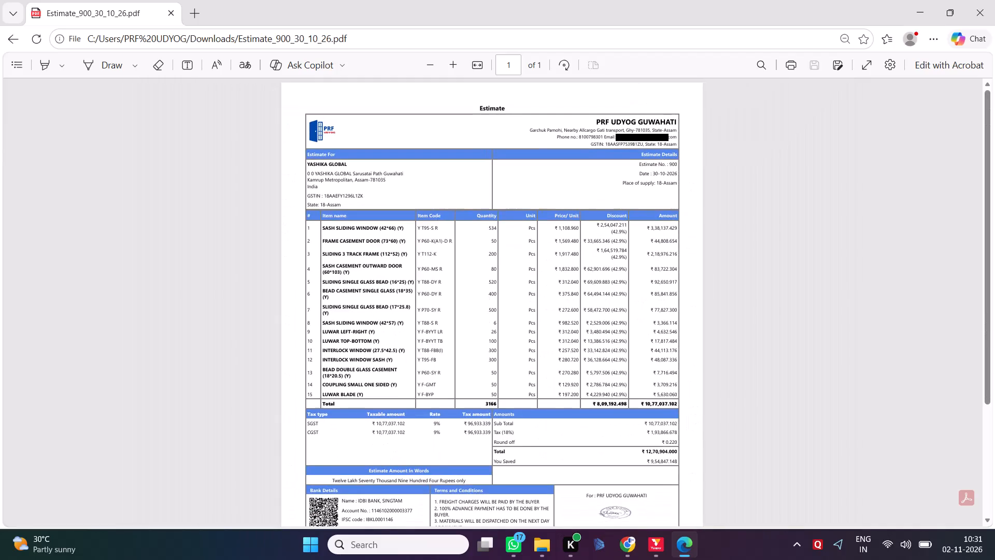
left_click(994, 0)
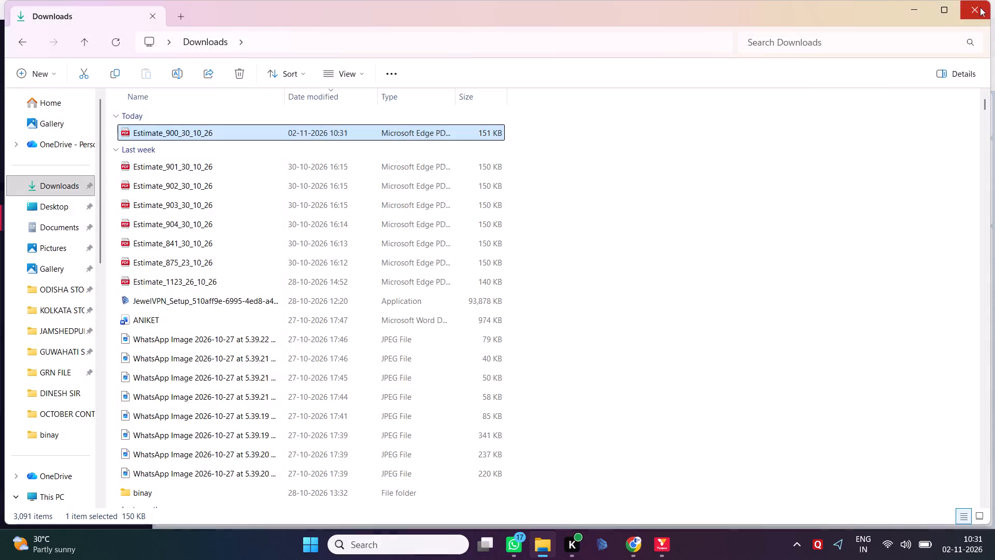
Copy the Estimate_900_30_10_26 PDF file from Downloads and switch to another open app.
key("ctrl+c")
key("alt+Tab")
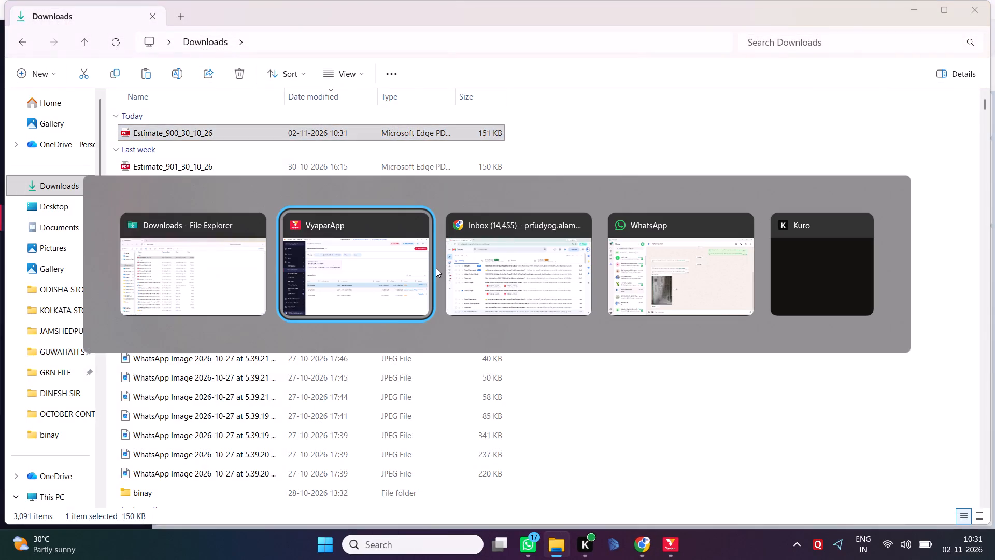
key("alt+Tab")
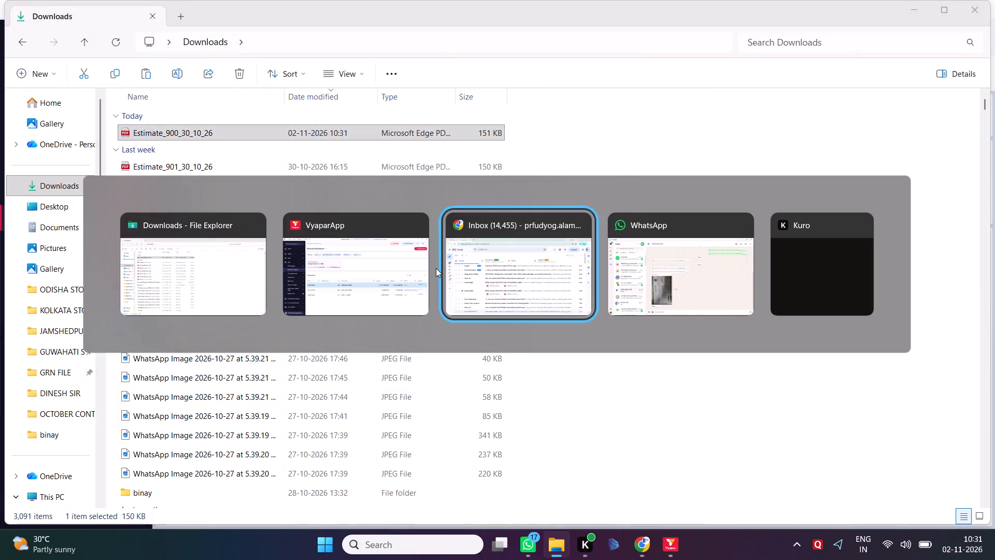
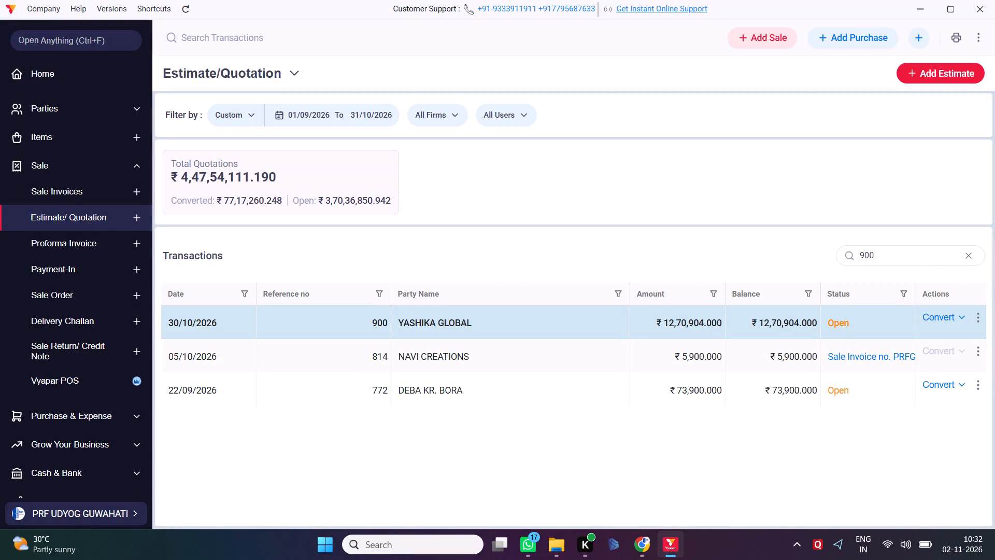
Search the estimate transactions for 901 and open YASHIKA GLOBAL's estimate 901.
left_click(886, 258)
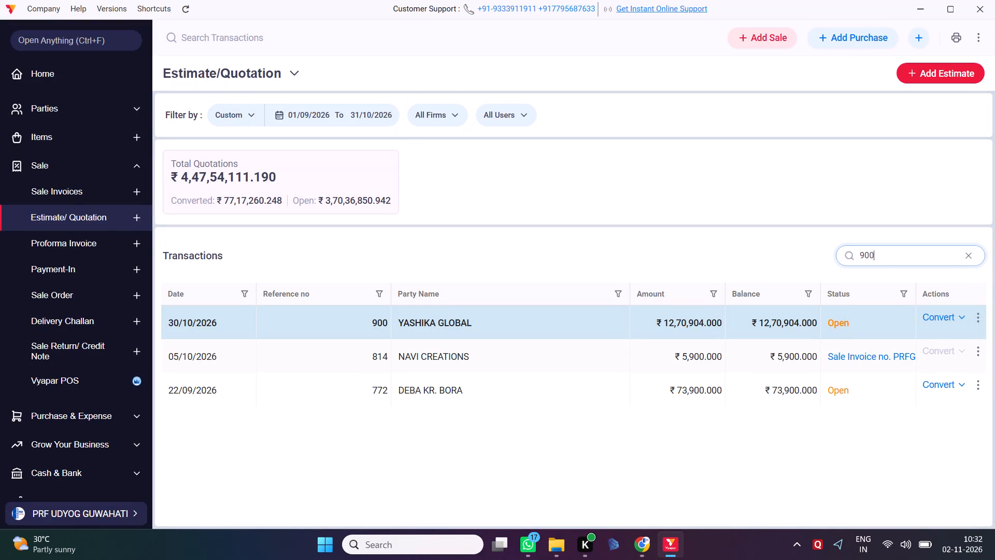
key("BackSpace")
key("4")
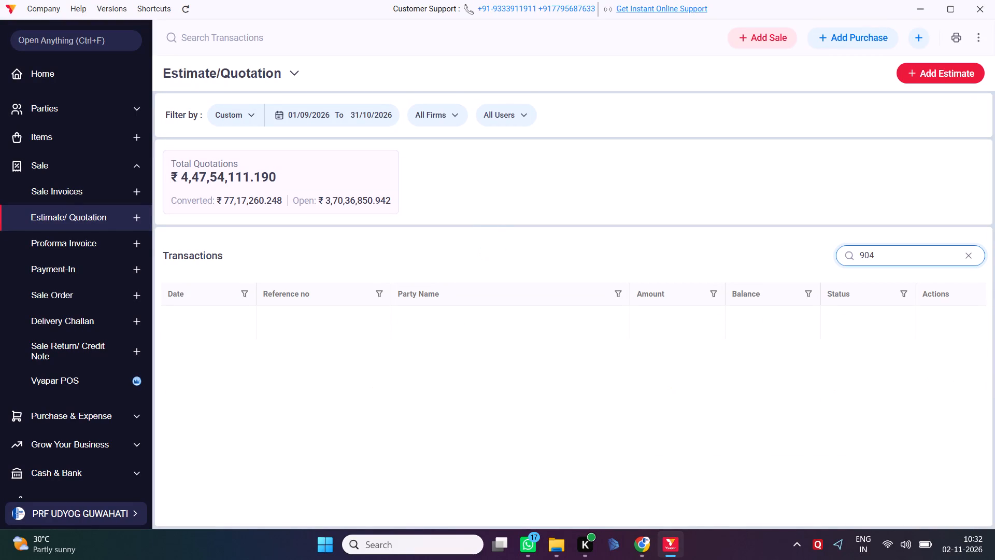
key("1")
key("BackSpace")
key("BackSpace")
key("1")
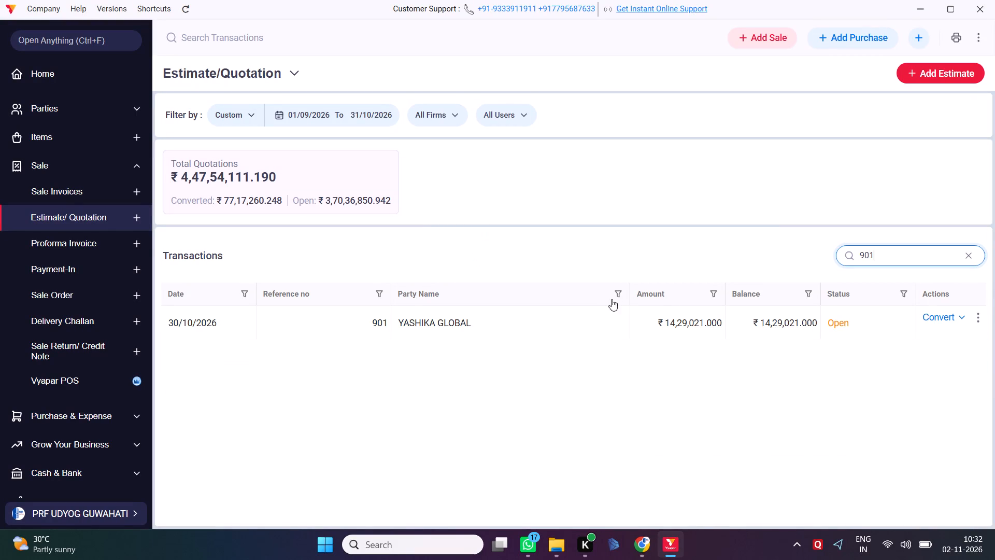
double_click(510, 307)
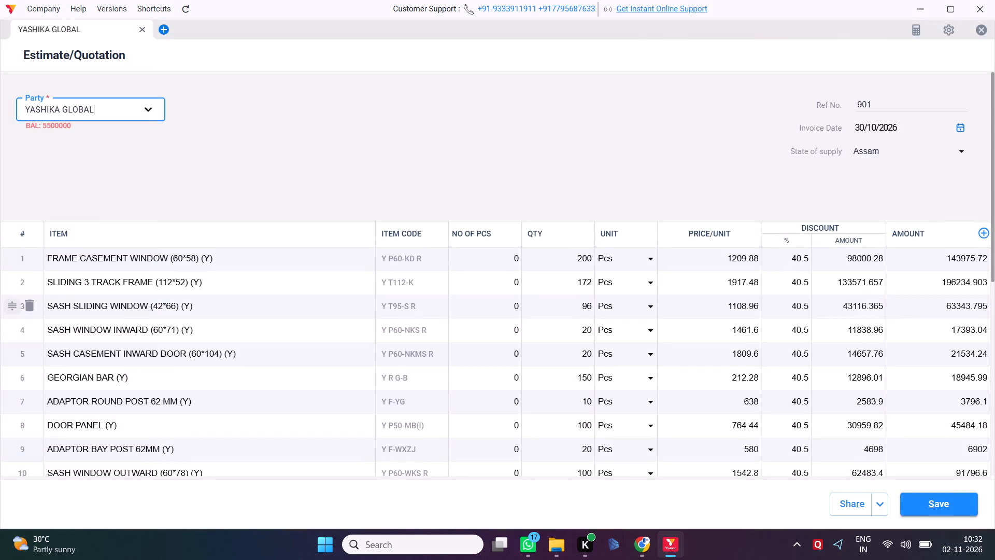
Set the discount of the first item, FRAME CASEMENT WINDOW (60*58), to 42.9%.
left_click(798, 258)
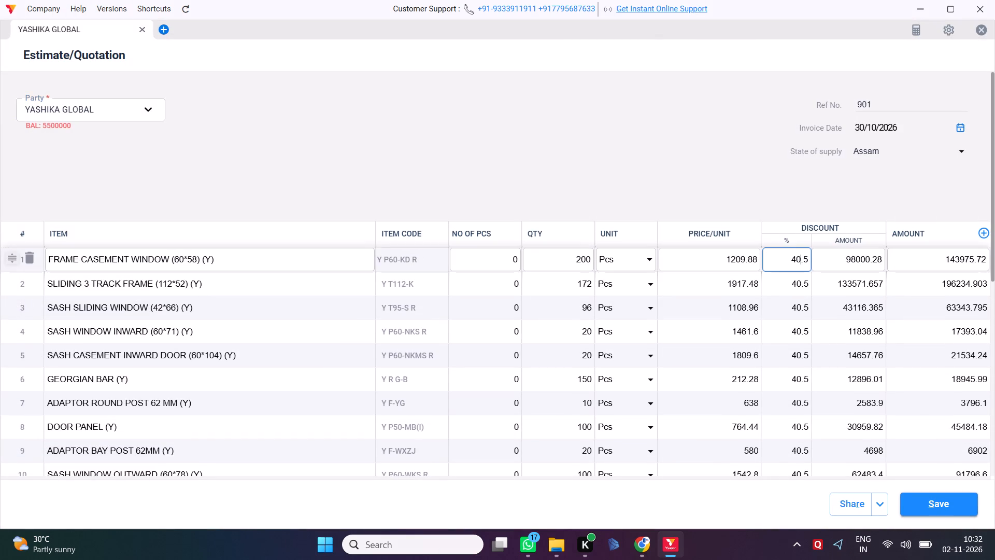
key("Right")
key("Right")
key("Right")
key("Right")
key("Right")
key("Right")
key("Right")
key("Right")
key("Right")
key("Right")
key("Right")
key("BackSpace")
key("BackSpace")
key("BackSpace")
type("2.")
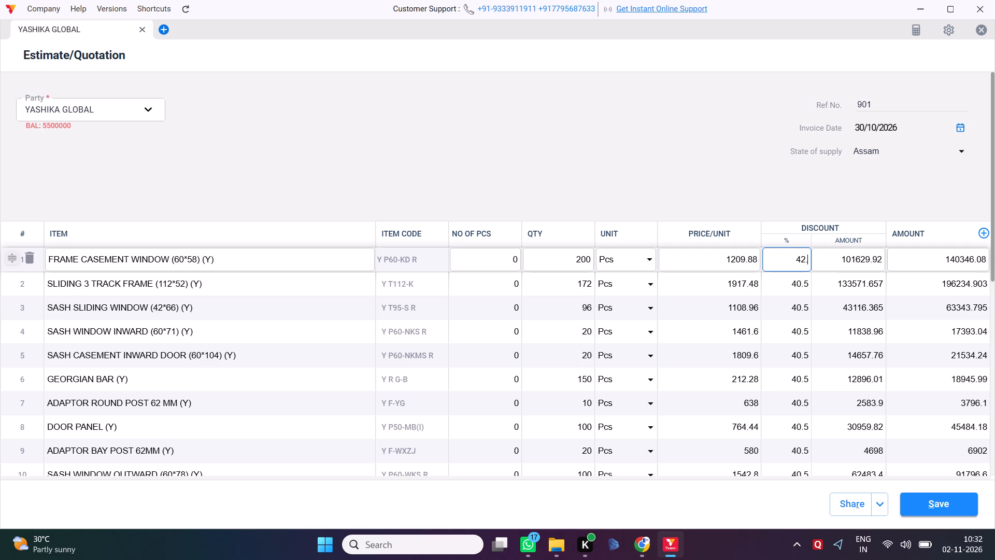
key("9")
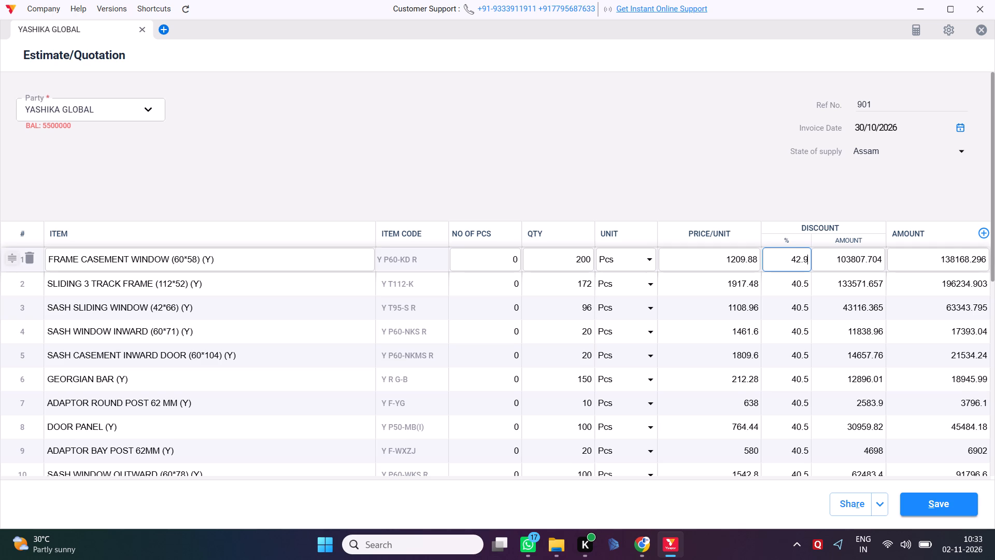
Set the discount to 42.9% for items 2 to 7, from SLIDING 3 TRACK FRAME to ADAPTOR ROUND POST 62 MM.
key("Down")
type("42.9")
key("Down")
type("42.9")
key("Down")
type("42.9")
key("Down")
type("42.9")
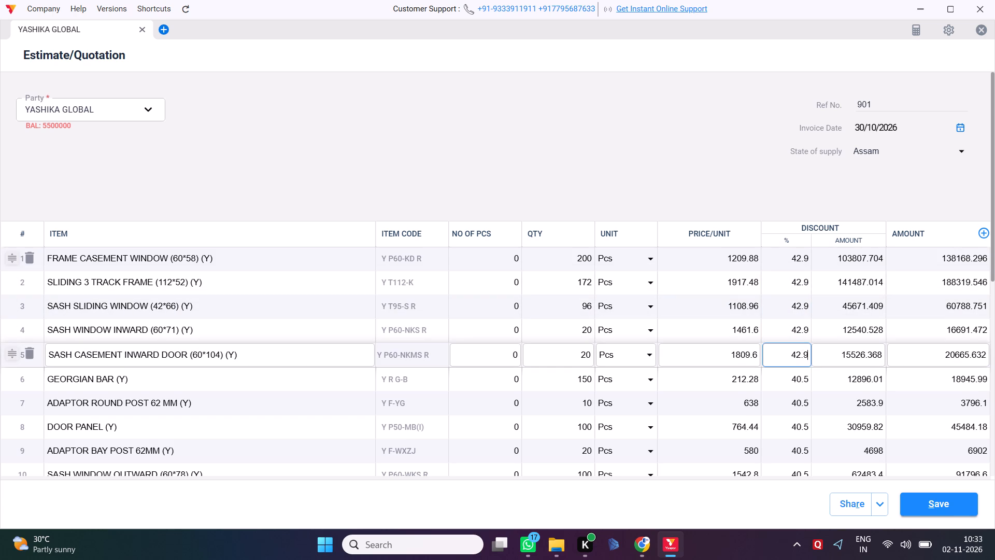
key("Down")
type("42.9")
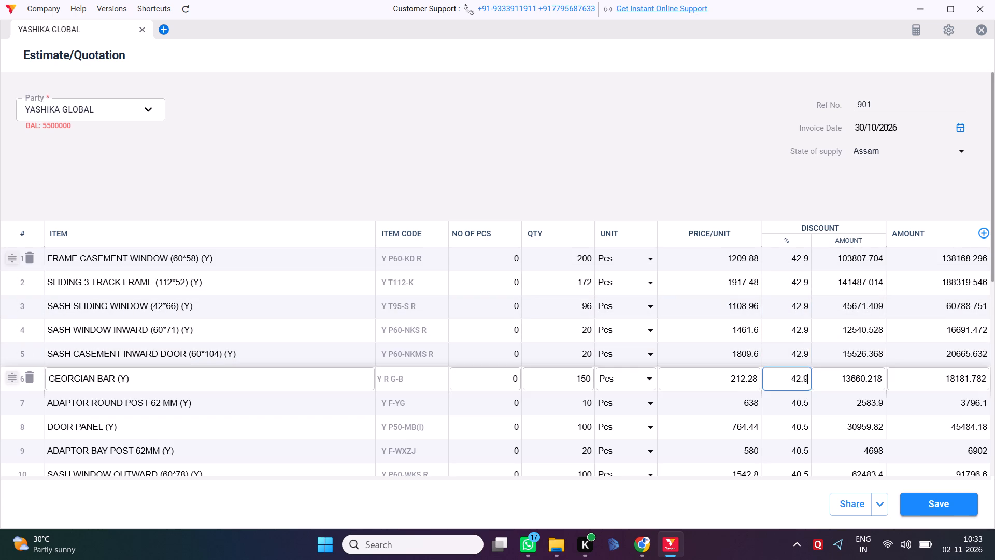
key("Down")
type("42.9")
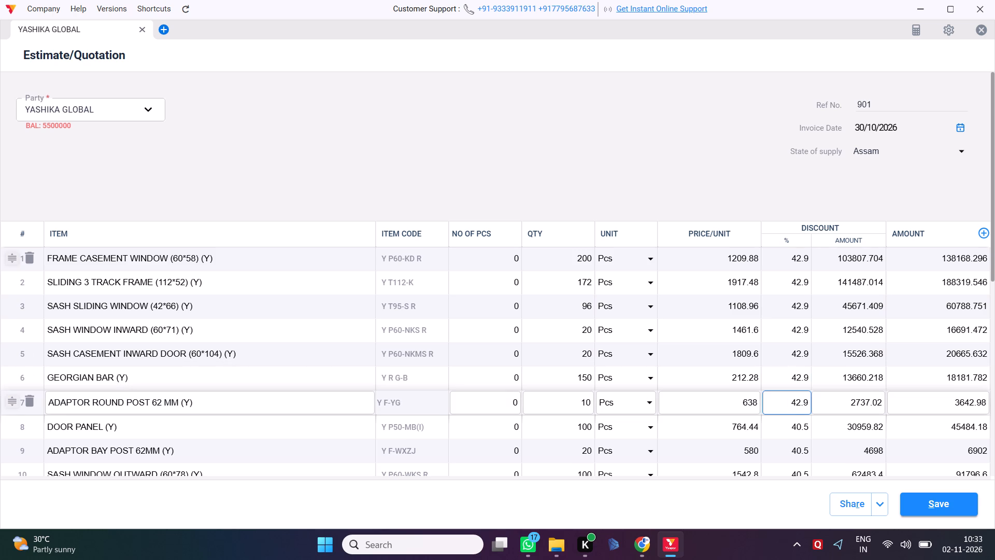
Set the discount to 42.9% for items 8 to 14, from DOOR PANEL to SLIDING DOOR SASH (42*88).
key("Down")
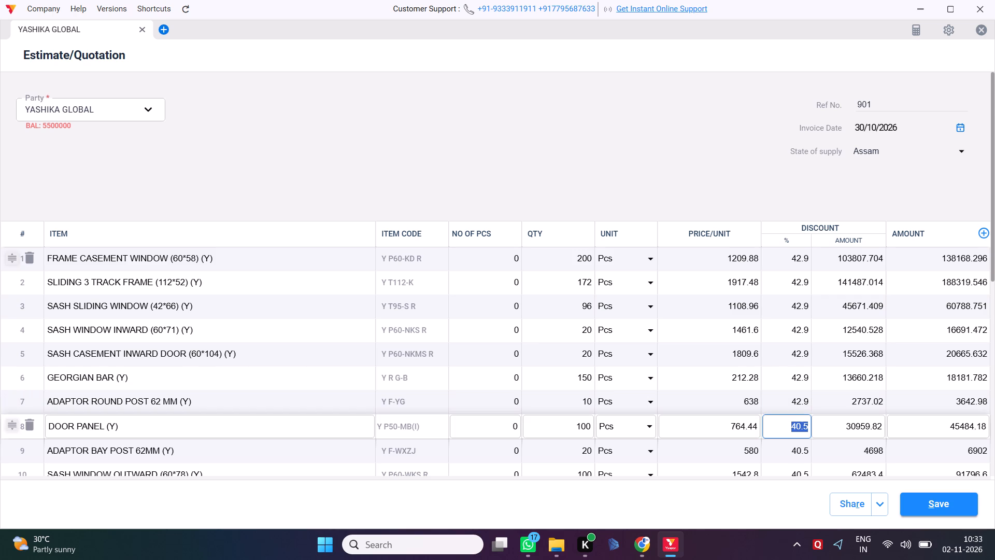
type("42.9")
key("Down")
type("42.9")
key("Down")
type("42.9")
key("Down")
type("42.9")
key("Down")
type("42.9")
key("Down")
type("42.9")
key("Down")
type("42.9")
key("Down")
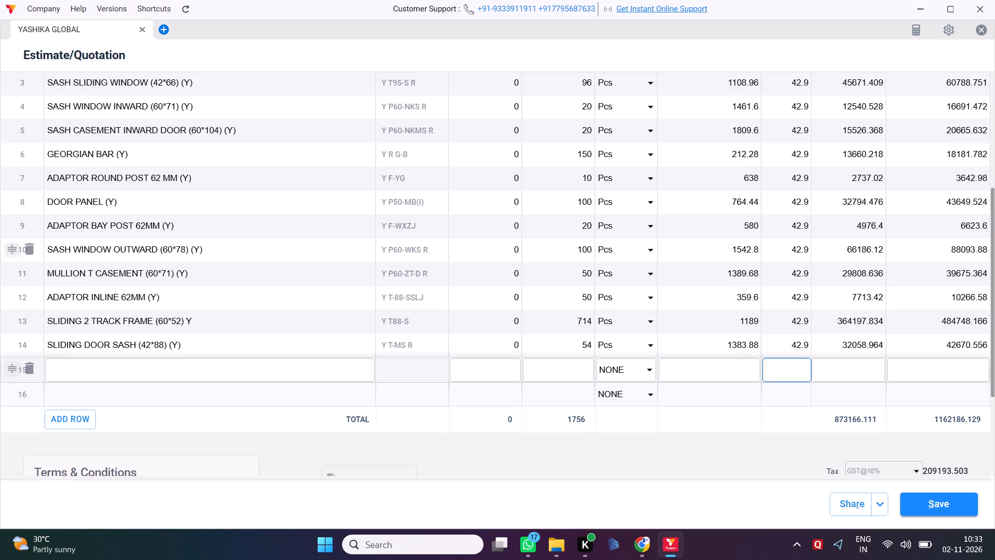
Review the discounts across the item rows and save estimate 901.
scroll(756, 312, "up", 3)
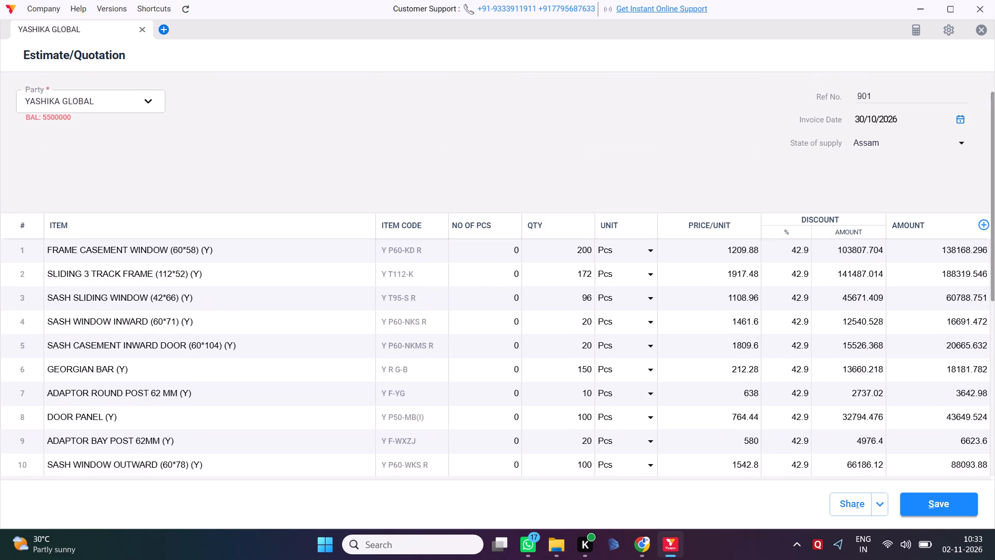
scroll(756, 312, "up", 1)
scroll(756, 312, "down", 7)
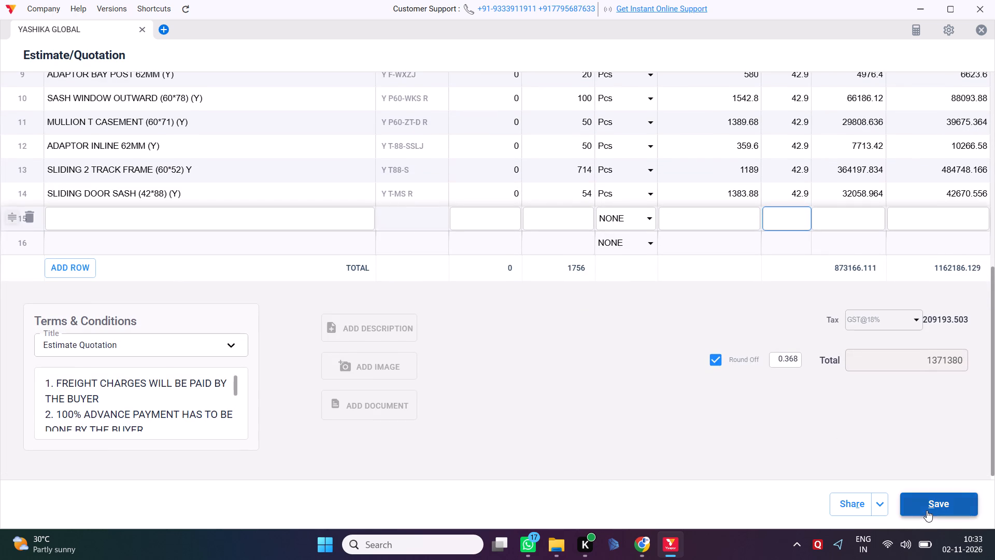
left_click(927, 510)
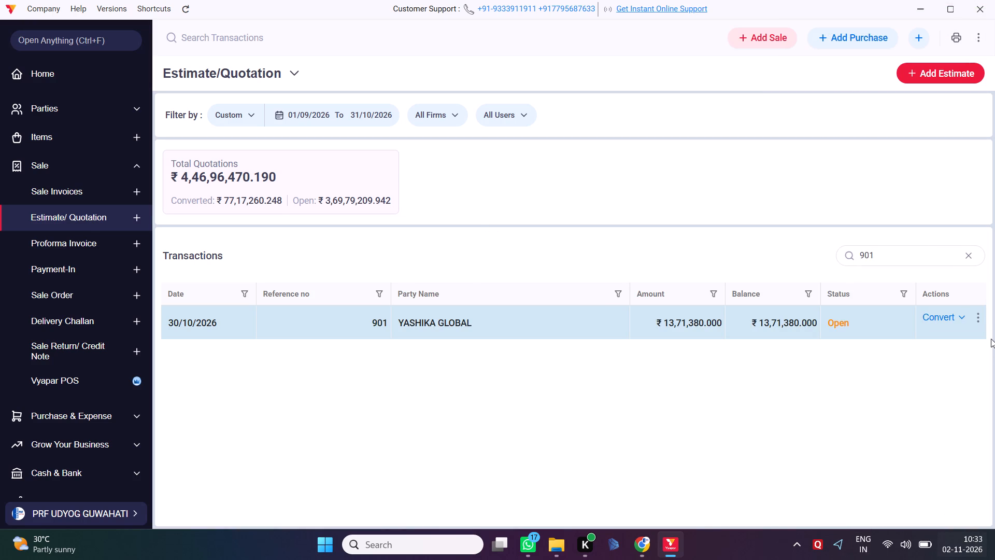
Open the PDF of estimate 901 for YASHIKA GLOBAL.
right_click(983, 319)
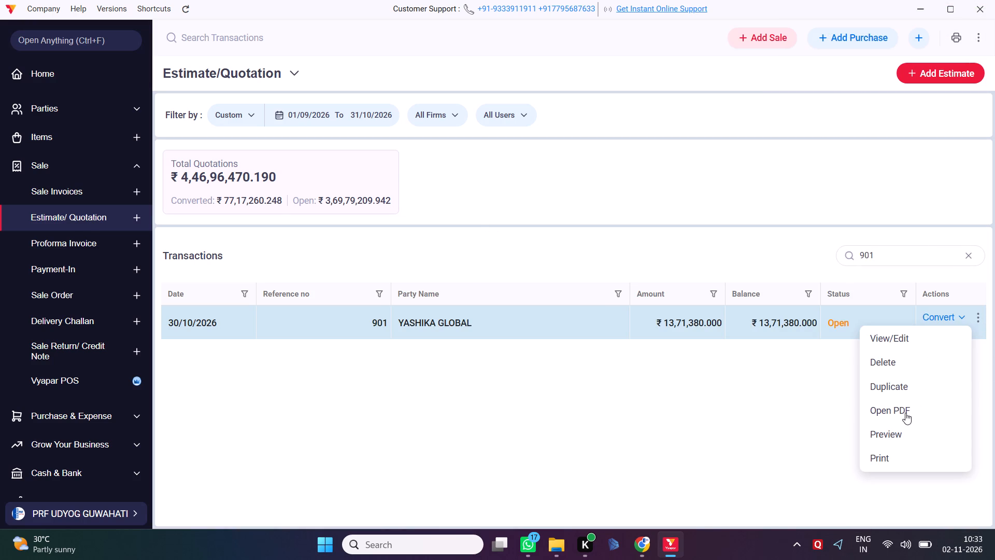
left_click(905, 413)
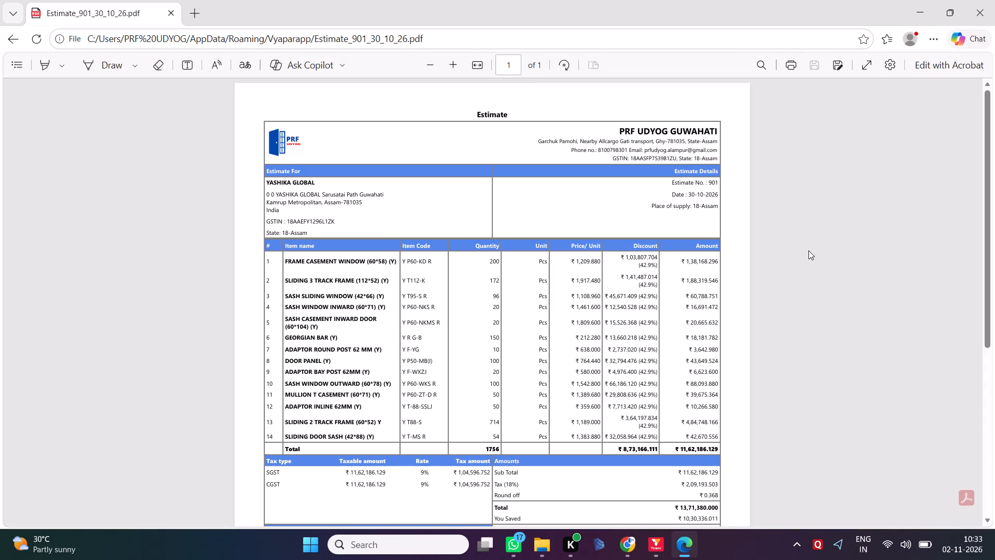
Save the estimate as a PDF named Estimate_901_30_10_26 in Downloads, replacing the existing file, and close the PDF viewer.
left_click(789, 67)
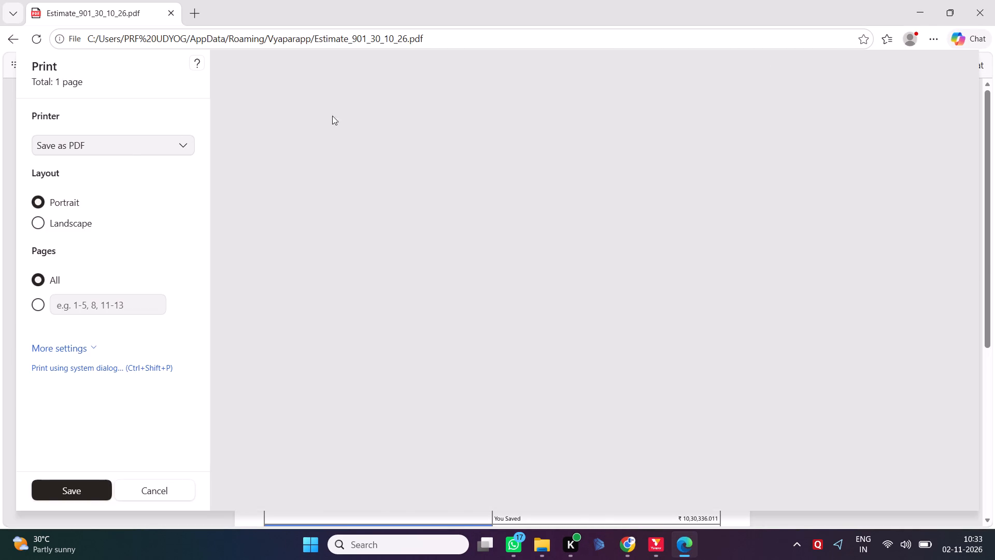
left_click(104, 487)
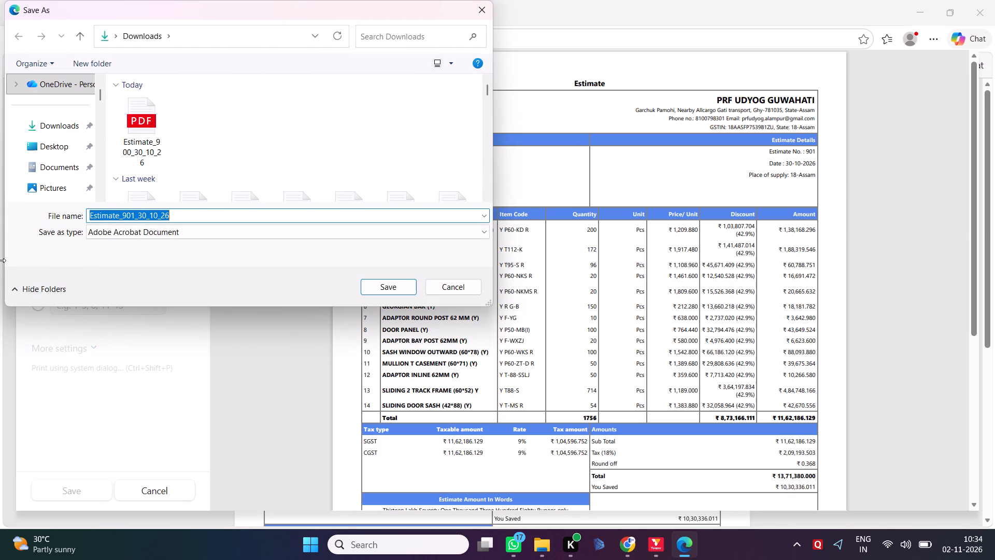
left_click(51, 129)
left_click(375, 291)
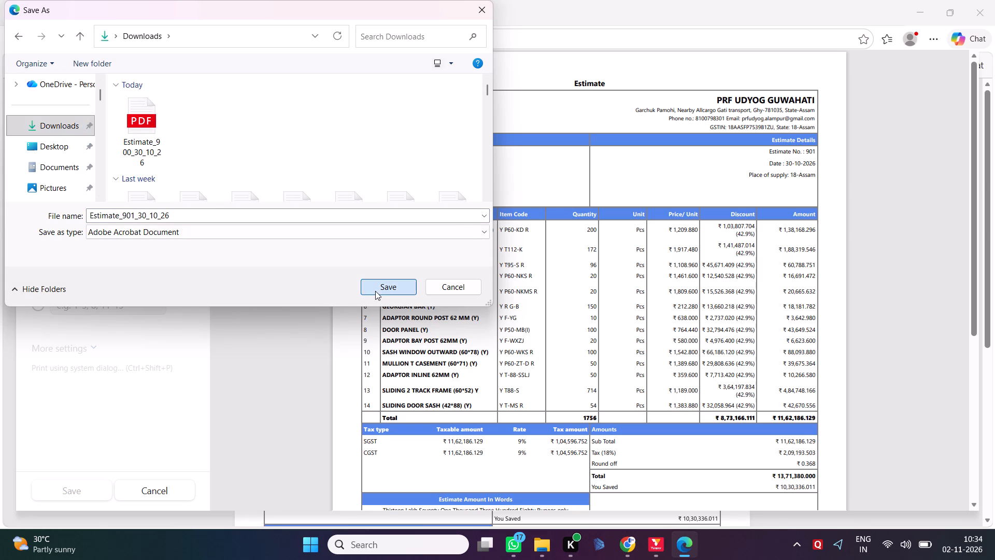
left_click(524, 276)
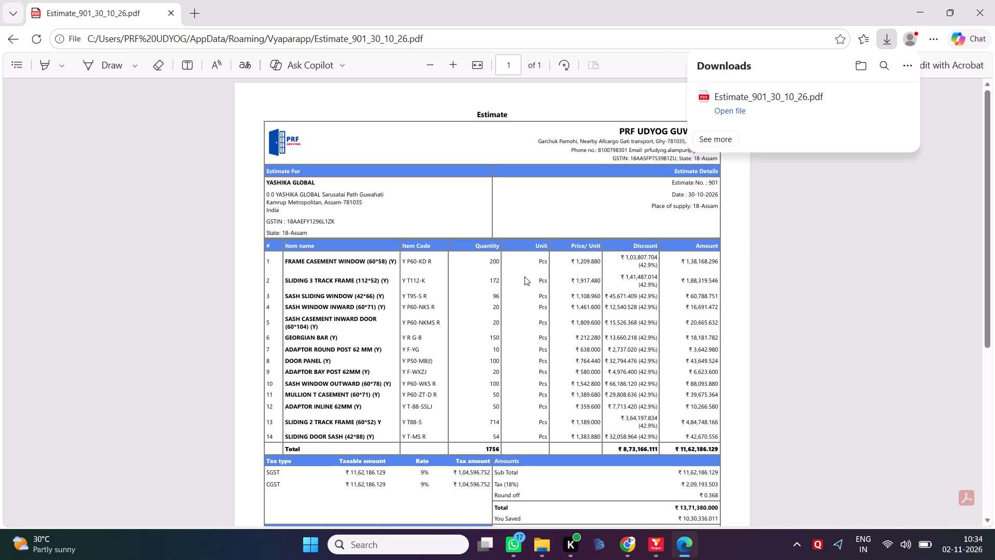
left_click(994, 0)
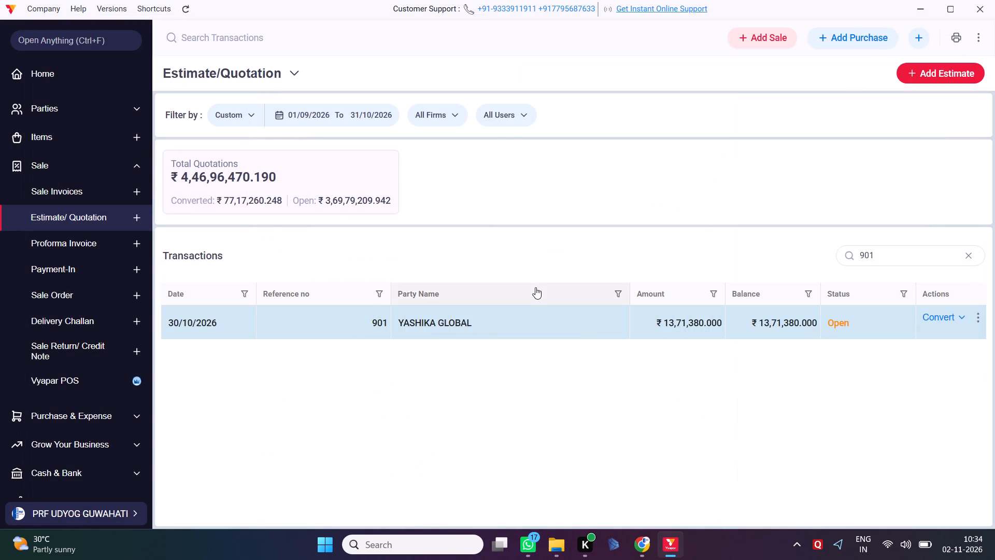
Switch to the Downloads folder in File Explorer, copy the Estimate_901_30_10_26 PDF file, and switch back to Vyapar.
key("alt+Tab")
key("alt+Tab")
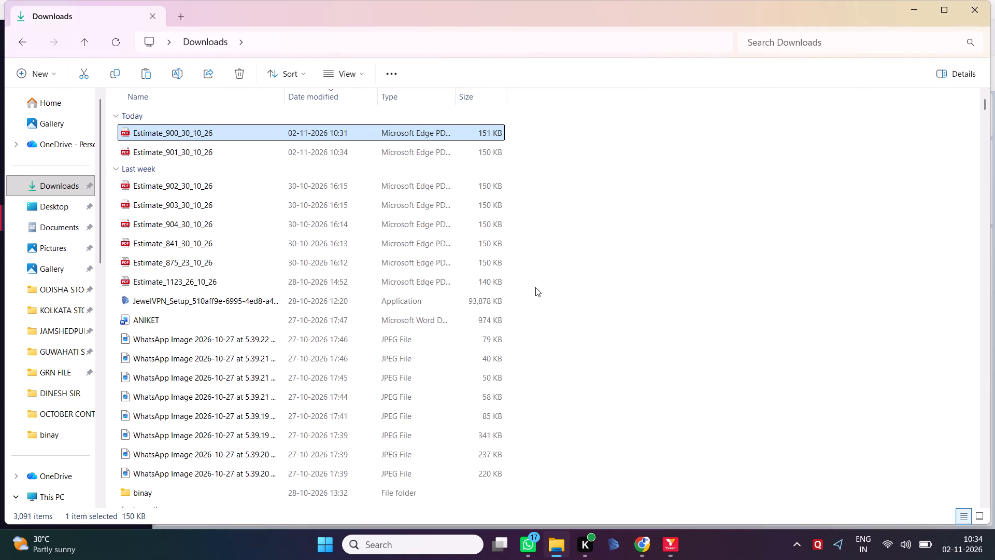
left_click(186, 163)
left_click(201, 156)
key("ctrl+c")
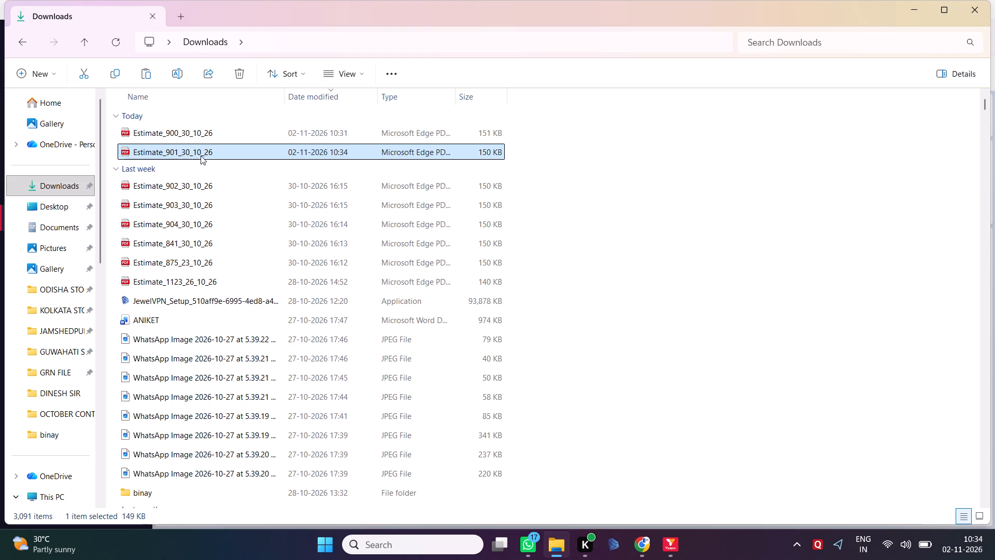
key("ctrl+c")
key("alt+Tab")
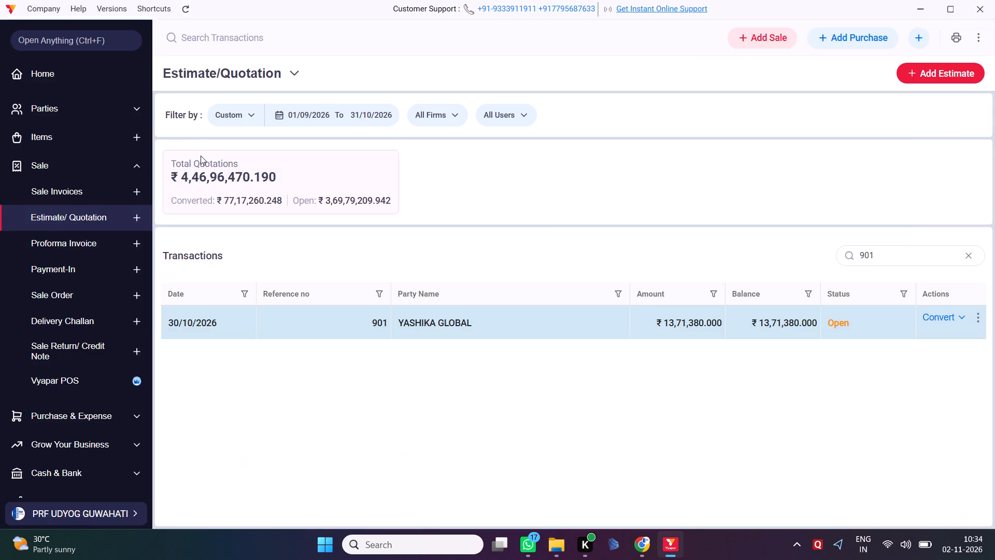
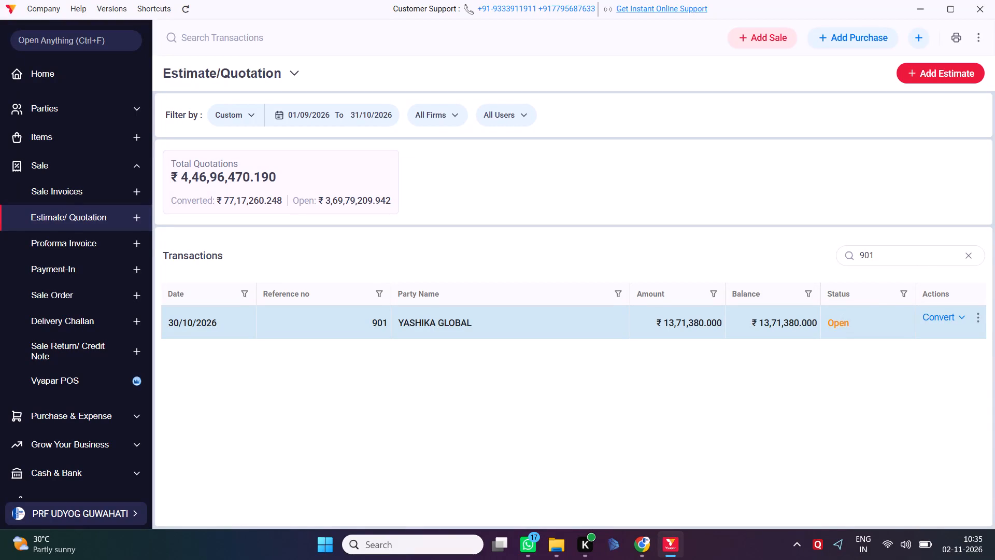
Search the transactions for estimate 902 and open YASHIKA GLOBAL's estimate for editing.
left_click(897, 256)
key("BackSpace")
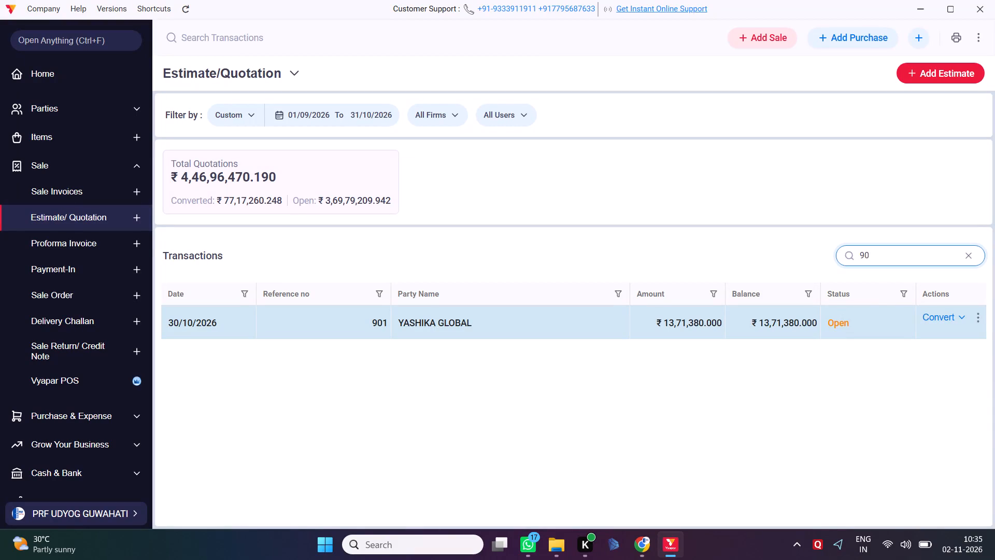
key("2")
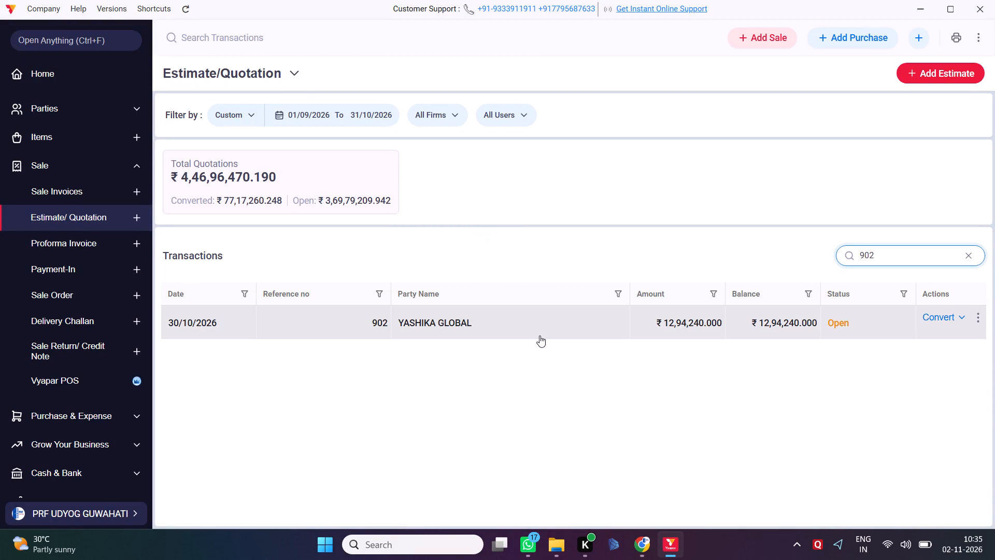
double_click(521, 329)
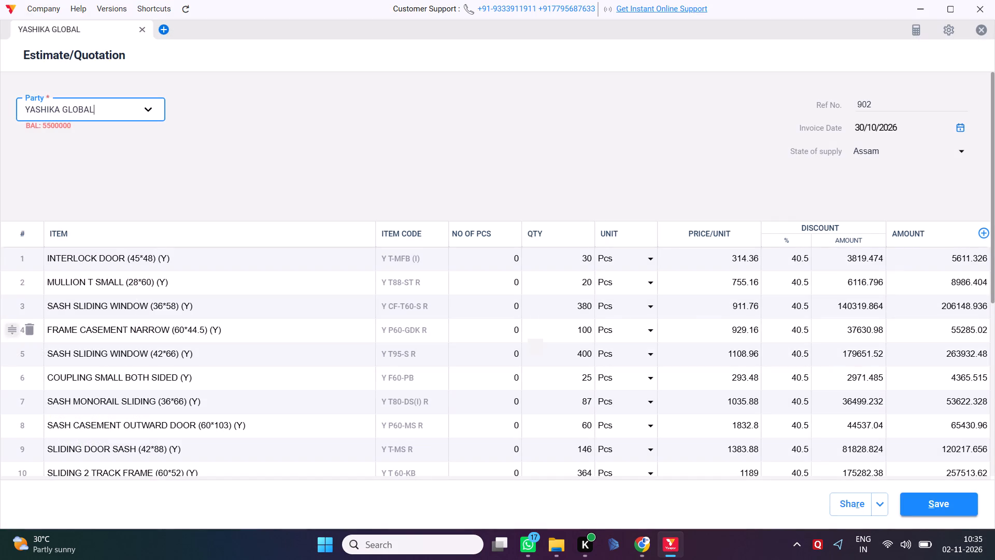
Set the discount of the first item, INTERLOCK DOOR (45*48) (Y), to 42.9%.
left_click(787, 254)
key("Right")
key("Right")
key("Right")
key("Right")
key("Right")
key("Right")
key("Right")
key("Right")
key("Right")
key("Right")
key("Right")
key("Right")
key("Right")
key("Right")
key("Right")
key("Right")
key("Right")
key("Right")
key("Right")
key("Right")
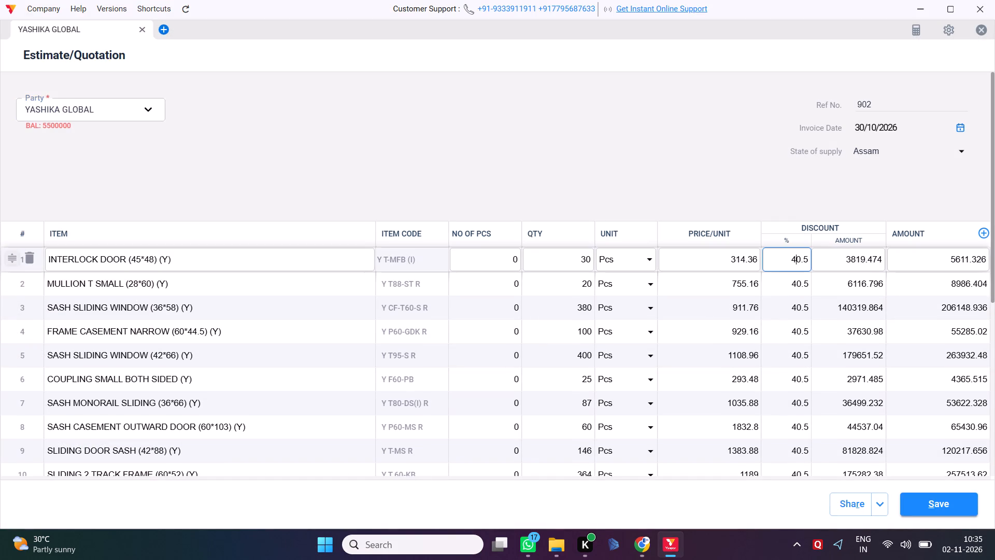
key("BackSpace")
key("BackSpace")
key("BackSpace")
key("BackSpace")
key("BackSpace")
key("BackSpace")
key("BackSpace")
key("BackSpace")
key("BackSpace")
key("BackSpace")
key("BackSpace")
key("BackSpace")
key("BackSpace")
key("BackSpace")
type("40")
key("BackSpace")
type("2.9")
key("BackSpace")
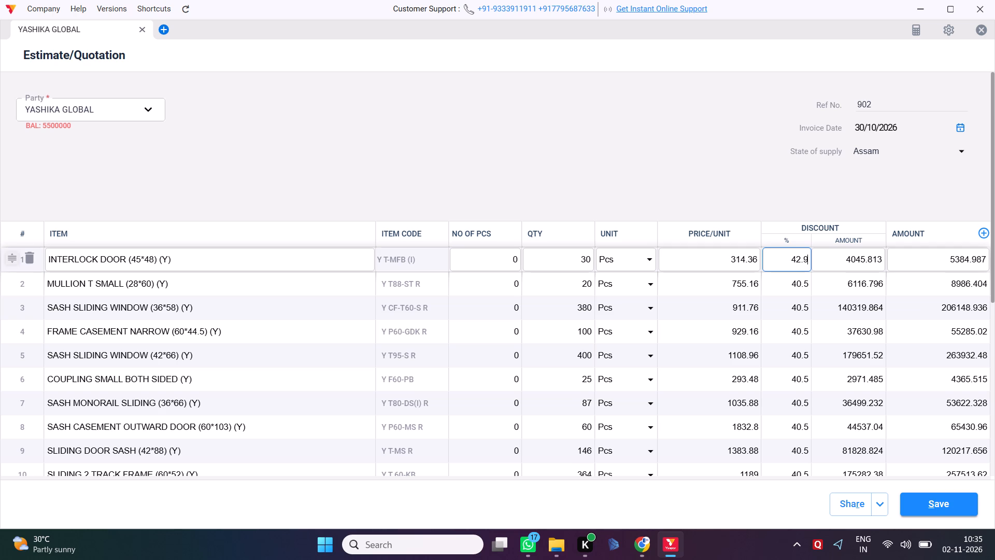
key("9")
Set the discount to 42.9% for items 2 to 5, from MULLION T SMALL (28*60) through SASH SLIDING WINDOW (42*66).
key("Down")
type("42.9")
key("Down")
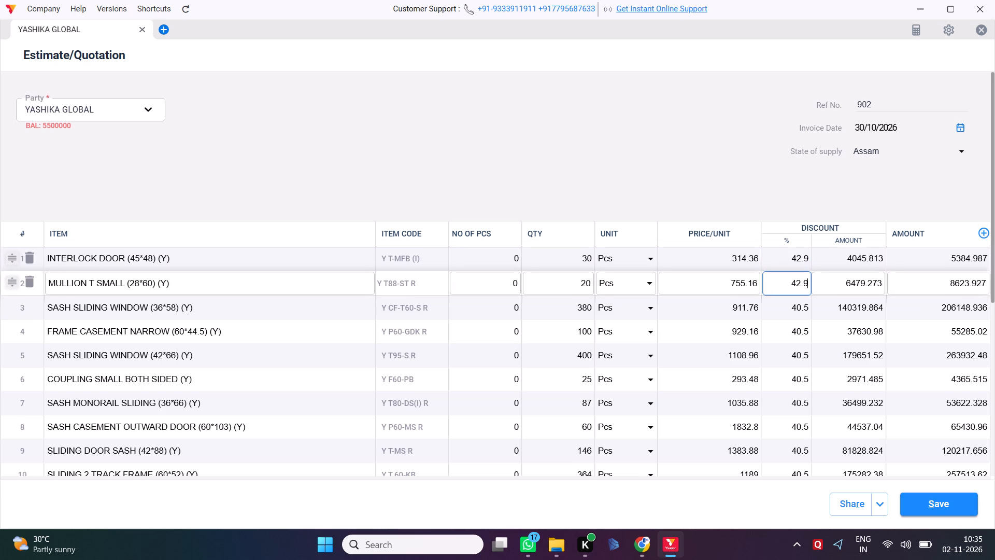
type("42.9")
key("Down")
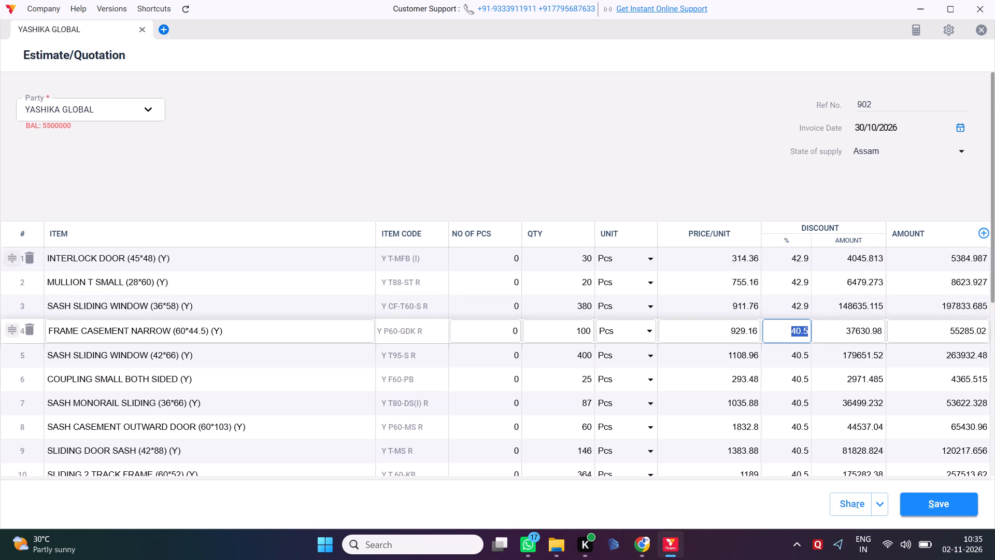
type("42.9")
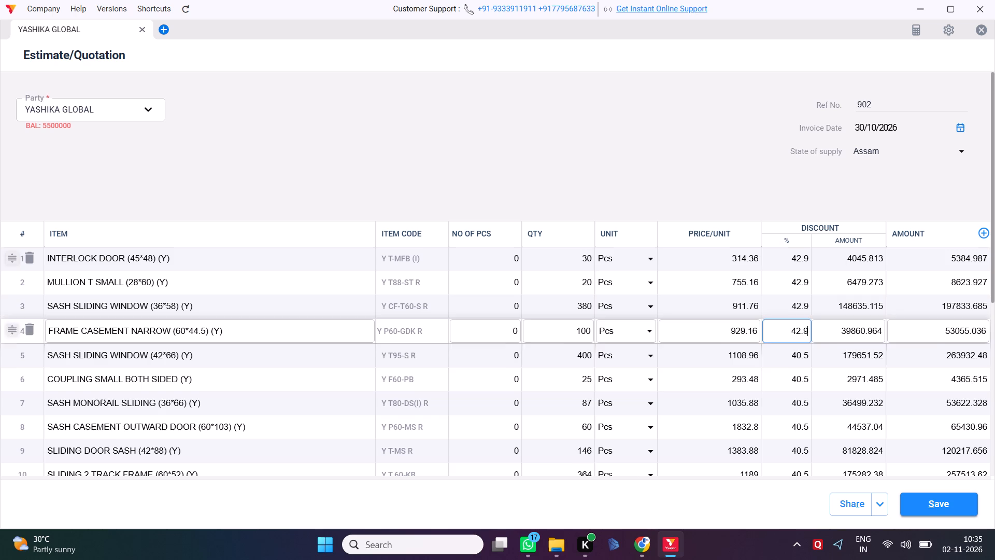
key("Down")
type("42.9")
Set the discount to 42.9% for items 6 to 11, COUPLING SMALL BOTH SIDED through SLIDING SINGLE GLASS BEAD, and save the estimate.
key("Down")
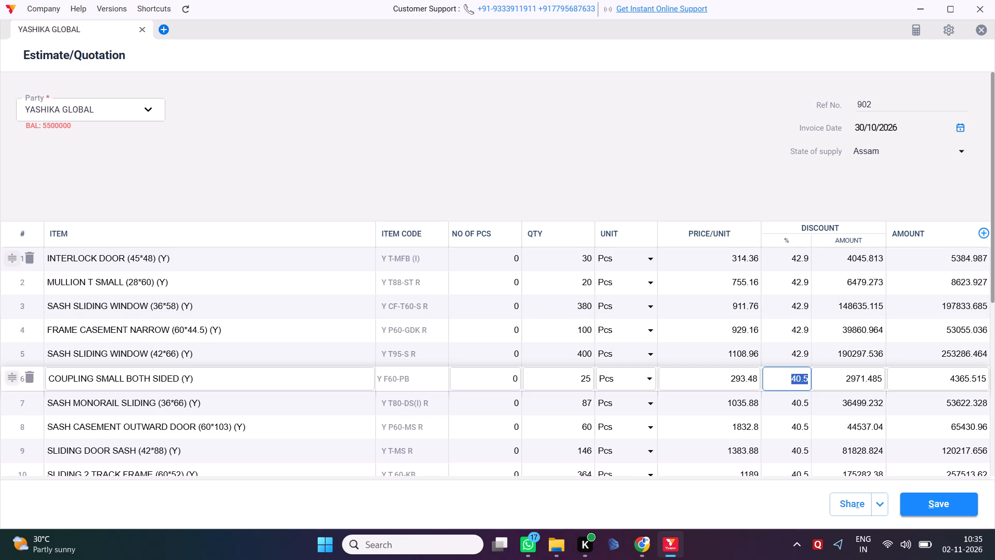
type("42.9")
key("Down")
type("42.9")
key("Down")
type("42.9")
key("Down")
type("42.9")
key("Down")
type("42.9")
key("Down")
type("42.9")
key("Down")
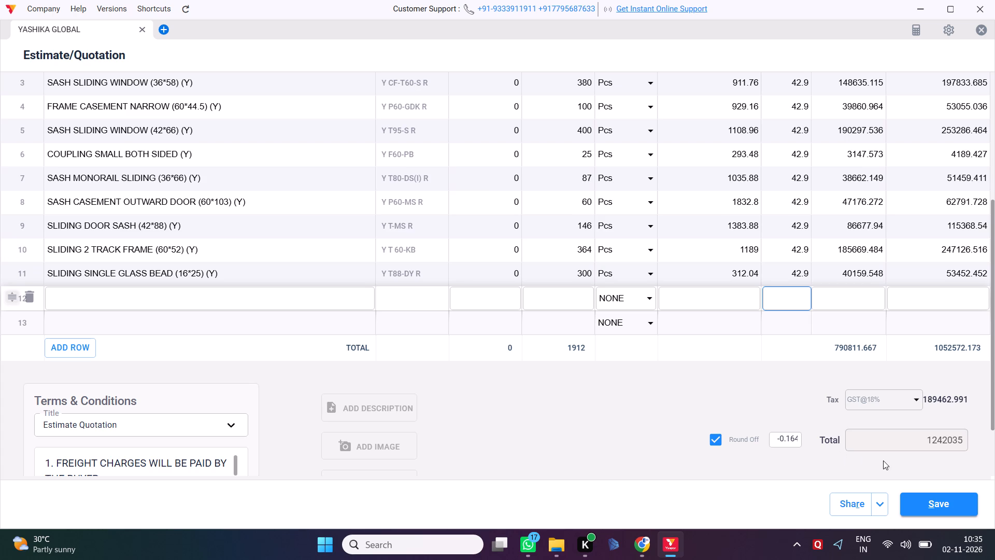
left_click(920, 496)
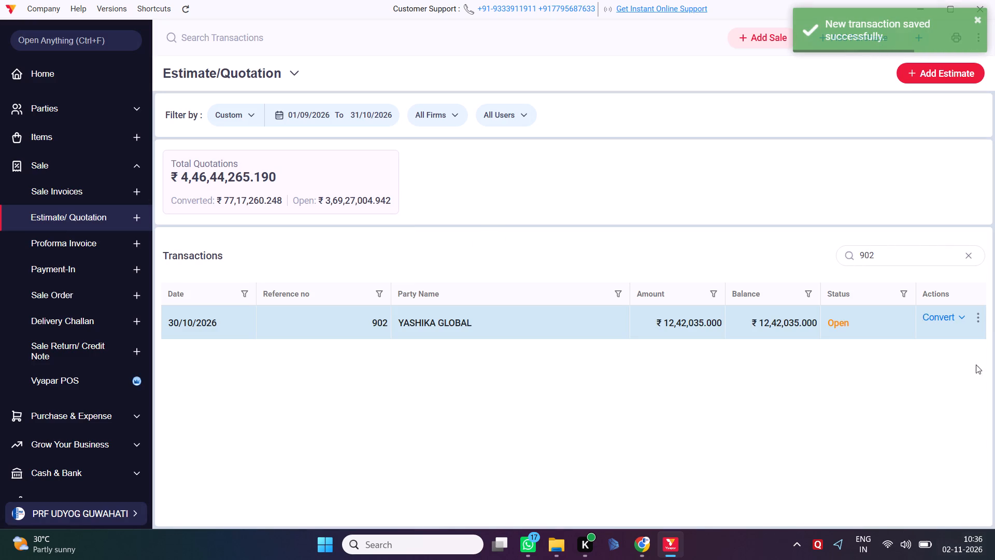
Open the PDF of estimate 902 for YASHIKA GLOBAL.
right_click(978, 315)
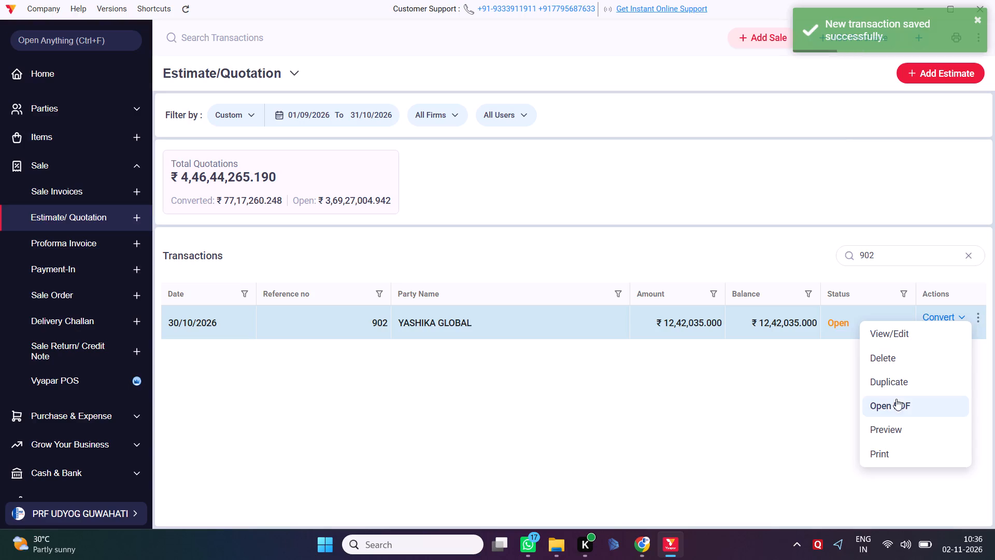
left_click(892, 403)
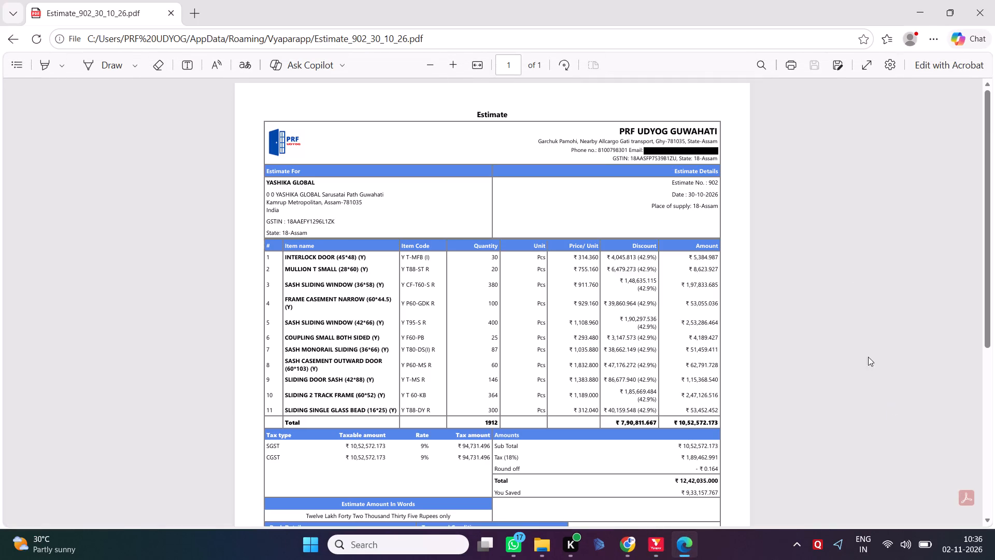
Save the estimate as a PDF named Estimate_902_30_10_26 in Downloads, replacing the existing file.
left_click(795, 65)
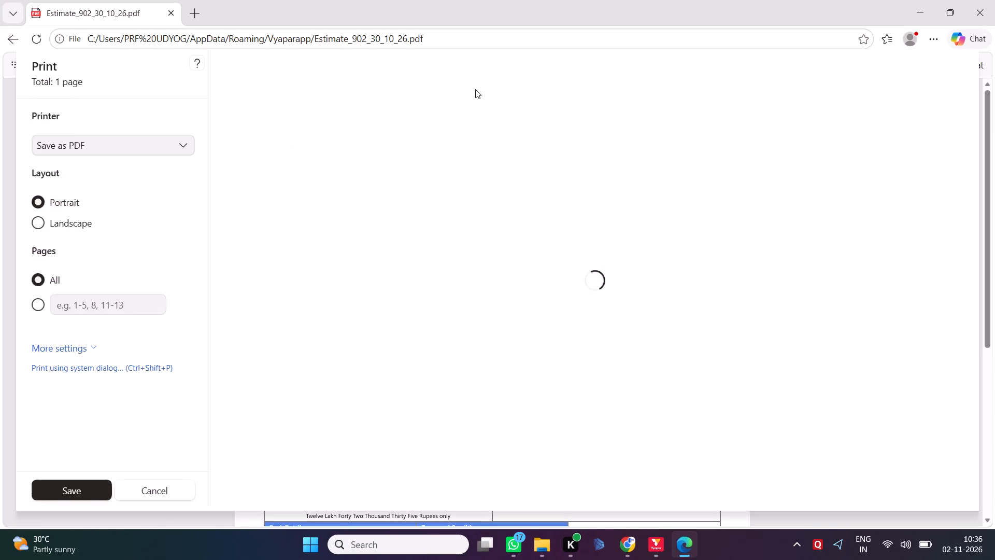
left_click(48, 485)
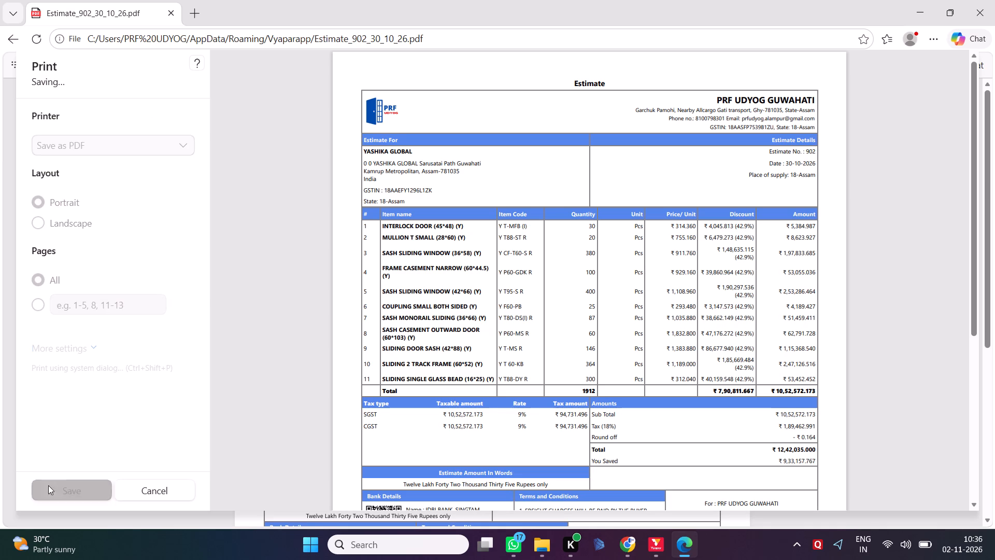
left_click(50, 121)
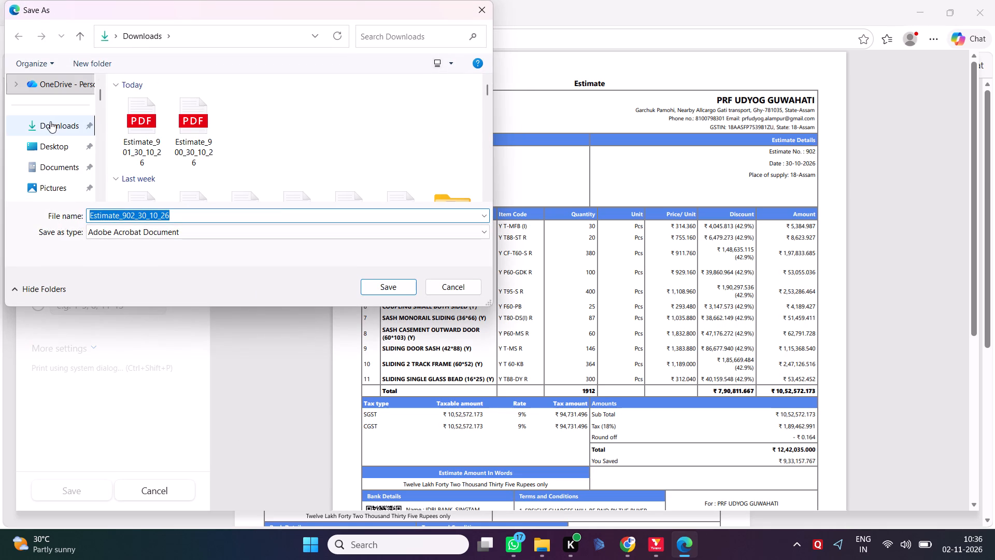
left_click(396, 287)
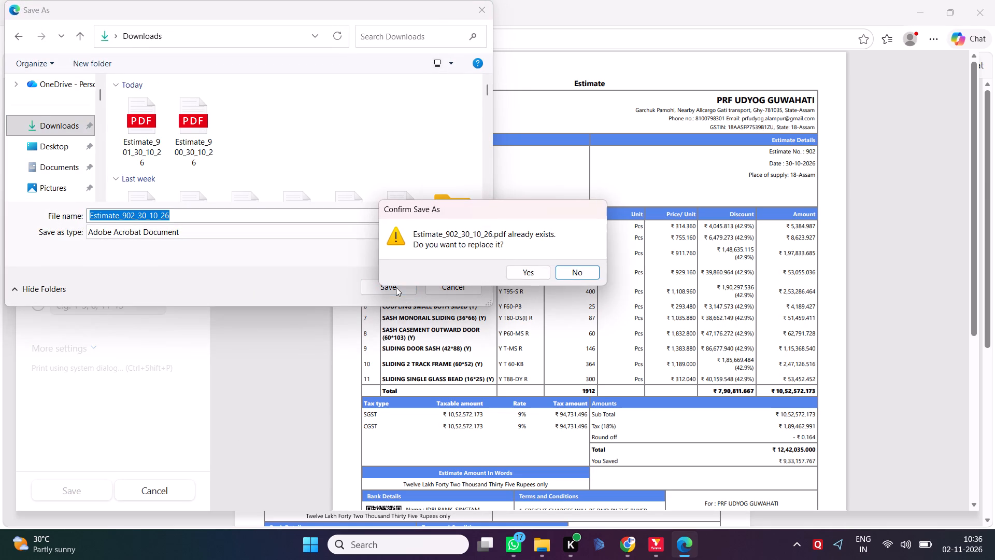
left_click(530, 269)
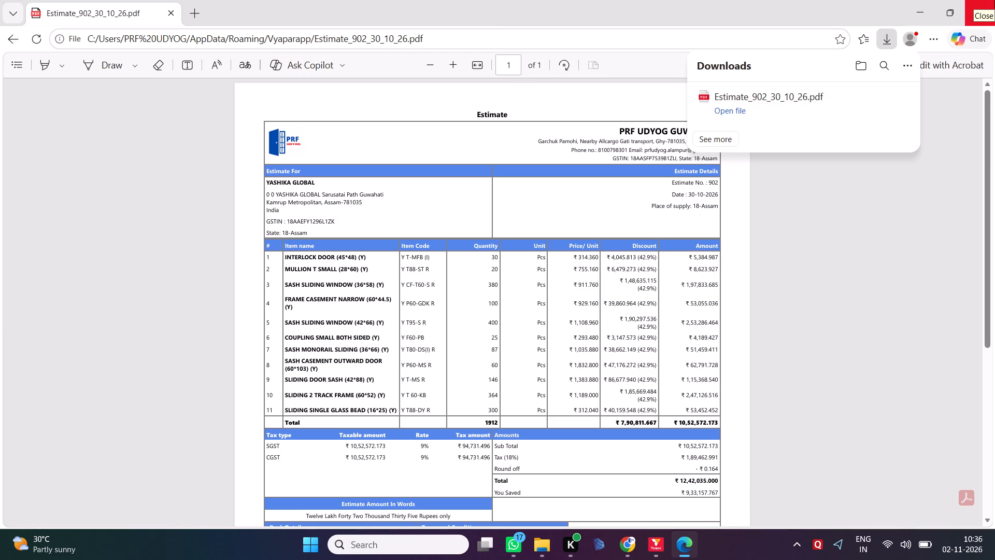
Close the estimate PDF and copy the file Estimate_902_30_10_26 from the Downloads folder in File Explorer.
left_click(994, 0)
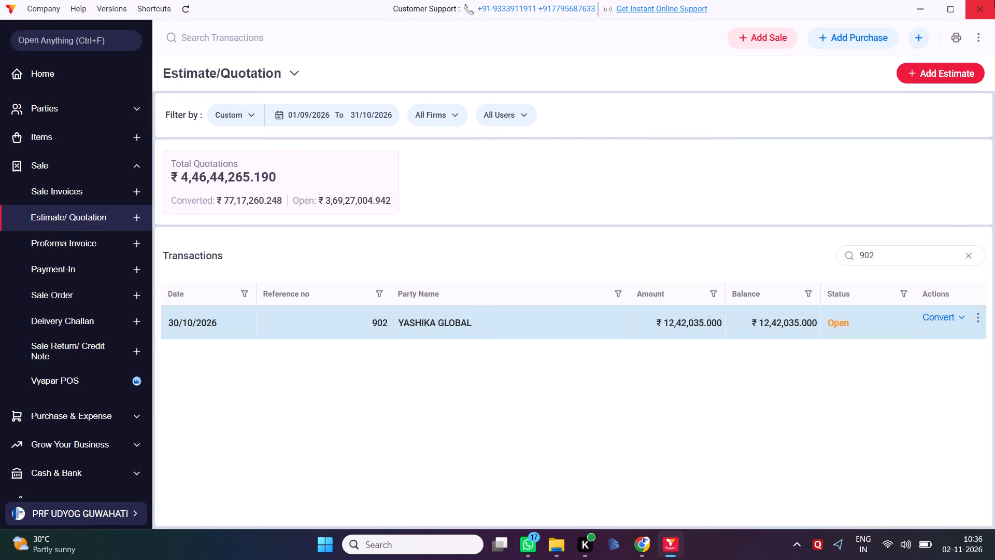
key("alt+Tab")
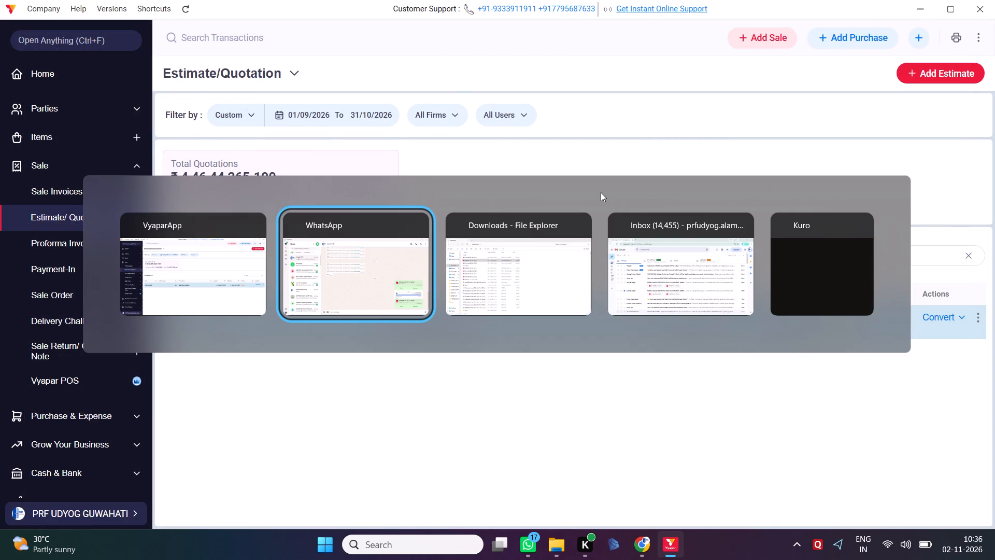
key("alt+Tab")
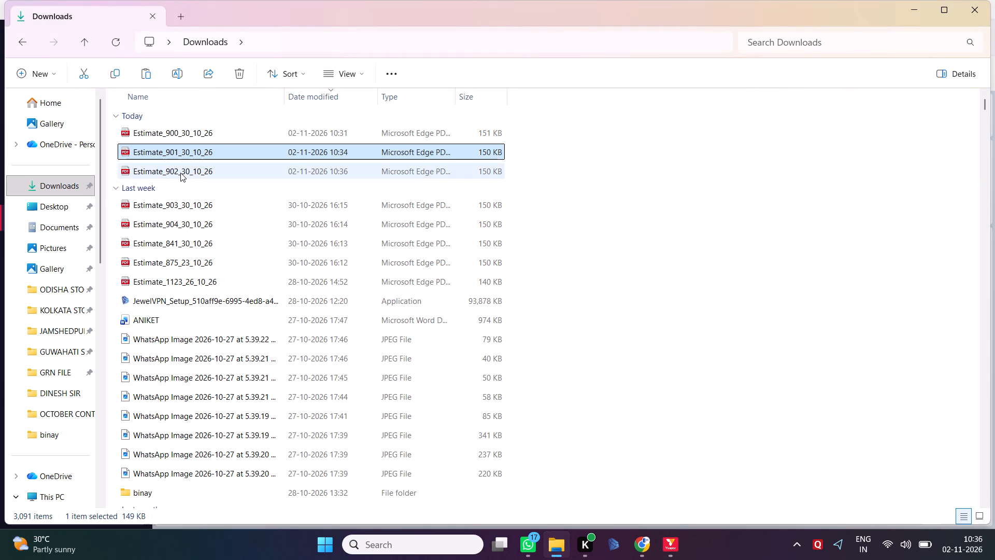
left_click(180, 173)
key("ctrl+c")
key("alt+Tab")
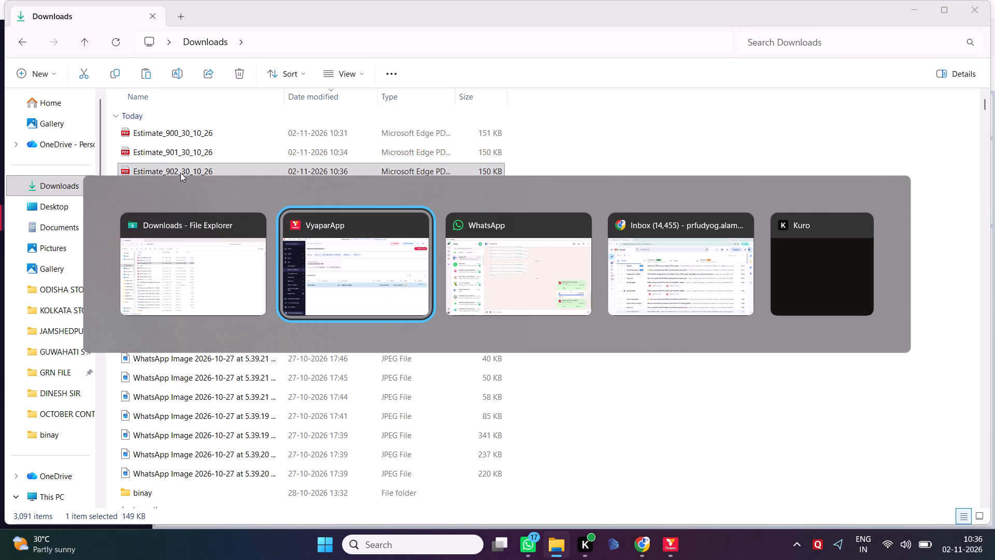
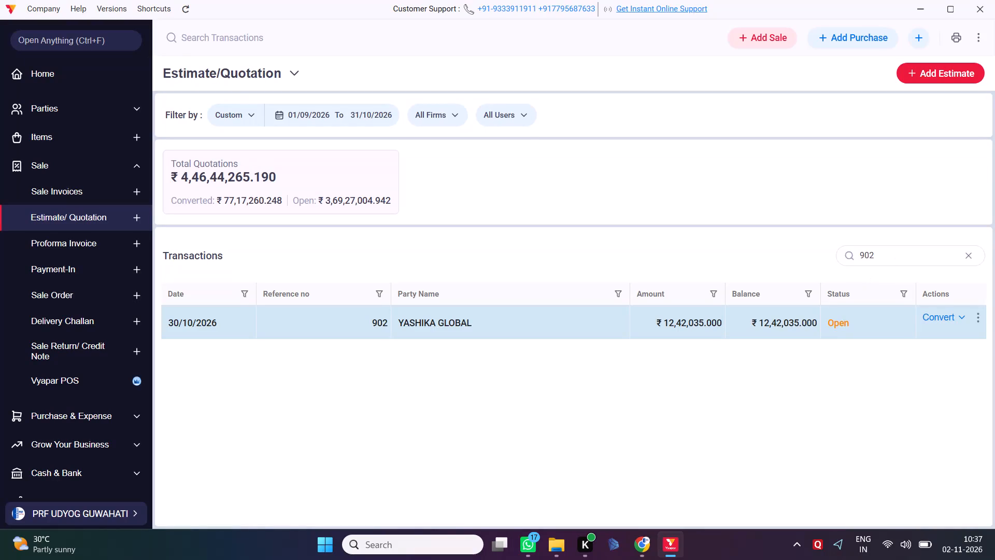
Find estimate 903 in the transactions list and open the YASHIKA GLOBAL estimate for editing.
left_click(900, 252)
key("BackSpace")
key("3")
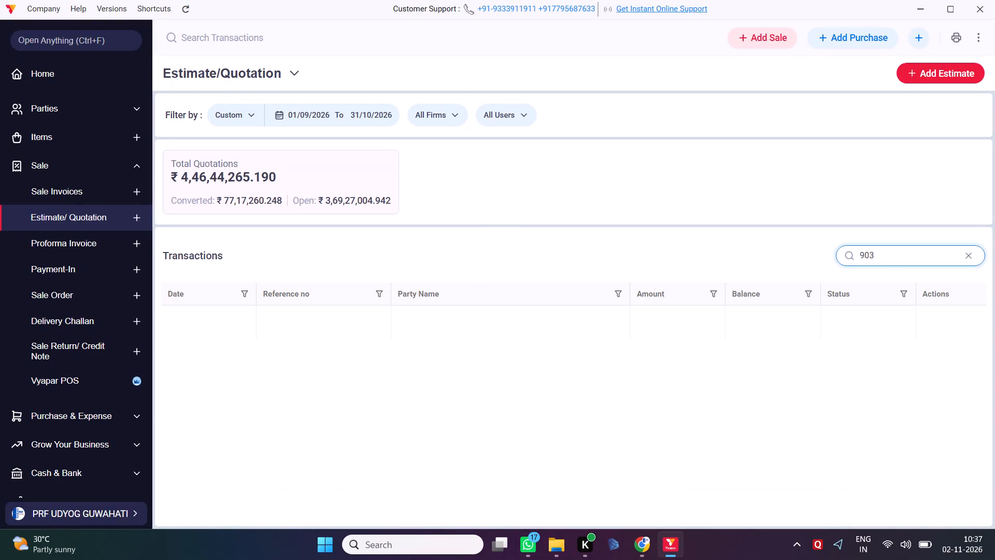
double_click(495, 332)
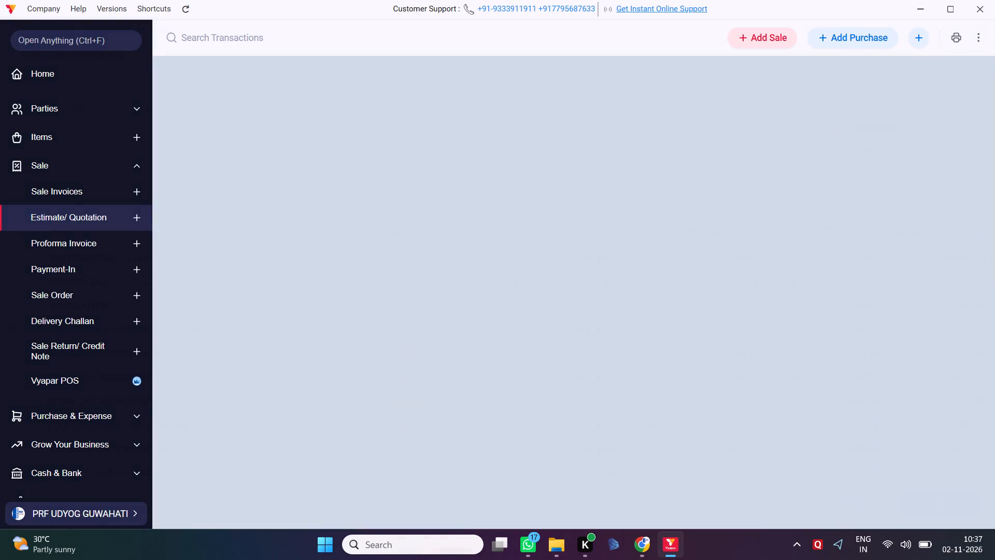
Set the discount to 42.9% for item 1, SASH MONORAIL SLIDING (36*66).
scroll(495, 332, "down", 1)
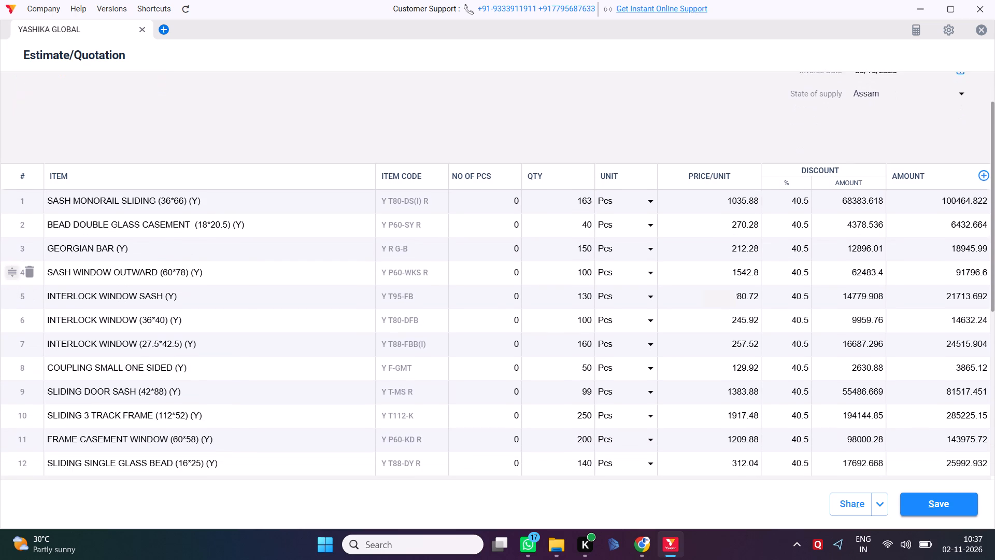
left_click(787, 199)
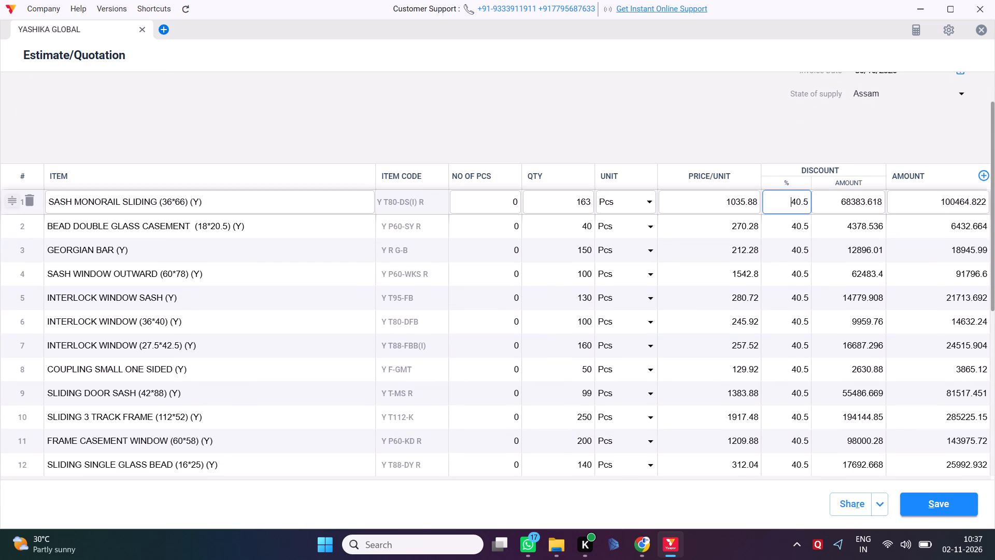
key("Right")
key("Right")
key("Right")
key("Right")
key("Right")
key("Right")
key("Right")
key("Right")
key("Right")
key("Right")
key("Right")
key("Right")
key("BackSpace")
key("BackSpace")
key("BackSpace")
key("BackSpace")
key("BackSpace")
key("BackSpace")
key("BackSpace")
key("BackSpace")
key("BackSpace")
key("BackSpace")
key("BackSpace")
key("BackSpace")
key("BackSpace")
key("BackSpace")
key("BackSpace")
key("BackSpace")
key("BackSpace")
key("BackSpace")
key("BackSpace")
key("BackSpace")
Set the discount to 42.9% for items 1 to 7, SASH MONORAIL SLIDING (36*66) through INTERLOCK WINDOW (27.5*42.5).
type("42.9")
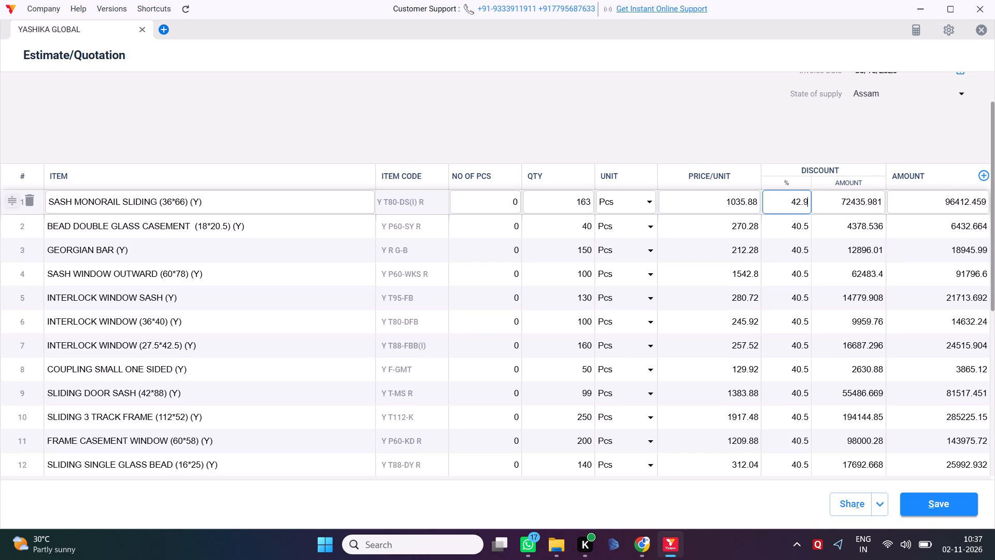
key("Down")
type("42.9")
key("Down")
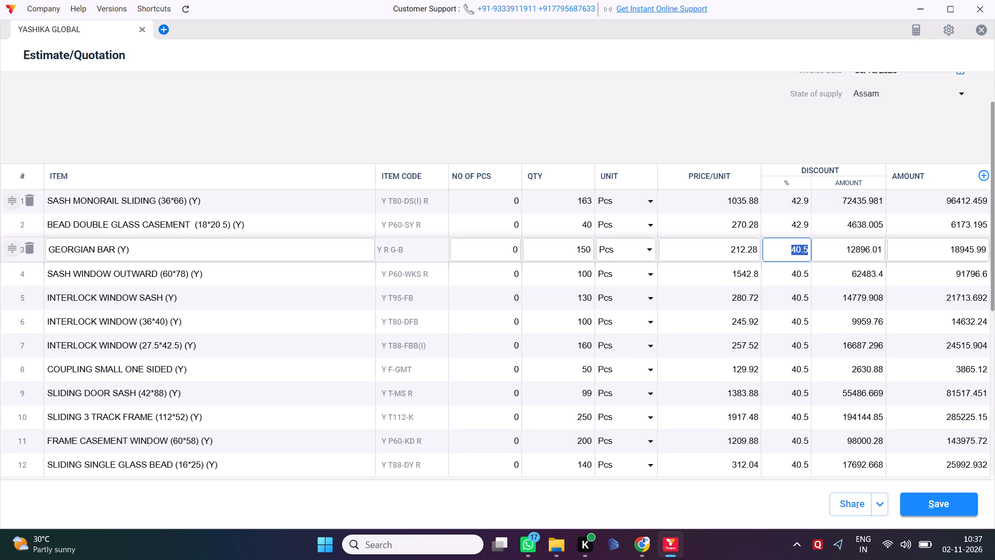
type("42.9")
key("Down")
type("42.9")
key("Down")
type("42.9")
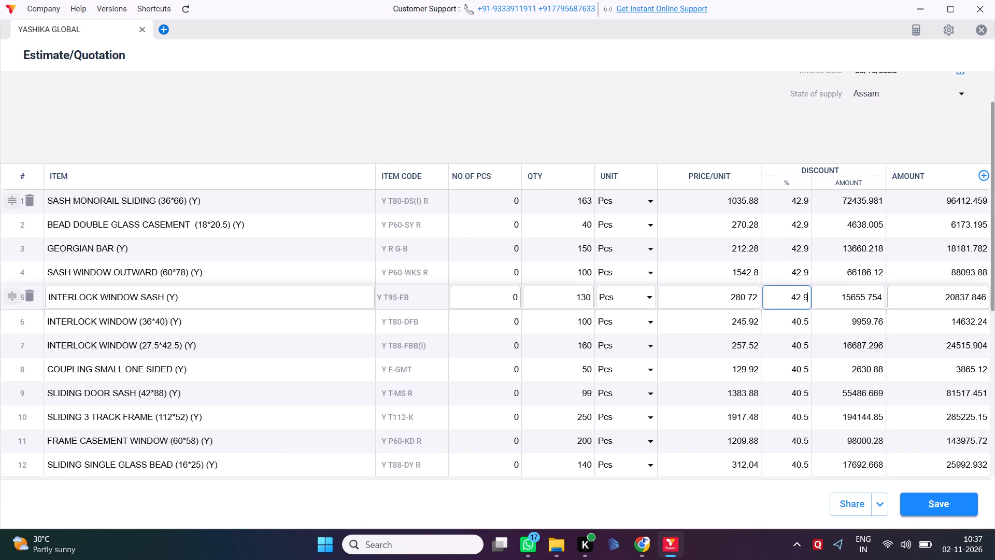
key("Down")
type("42.9")
key("Down")
type("42.9")
key("Down")
Set the discount to 42.9% for items 8 to 14, COUPLING SMALL ONE SIDED through SASH SLIDING WINDOW (36*58), and save the estimate.
type("42.9")
key("Down")
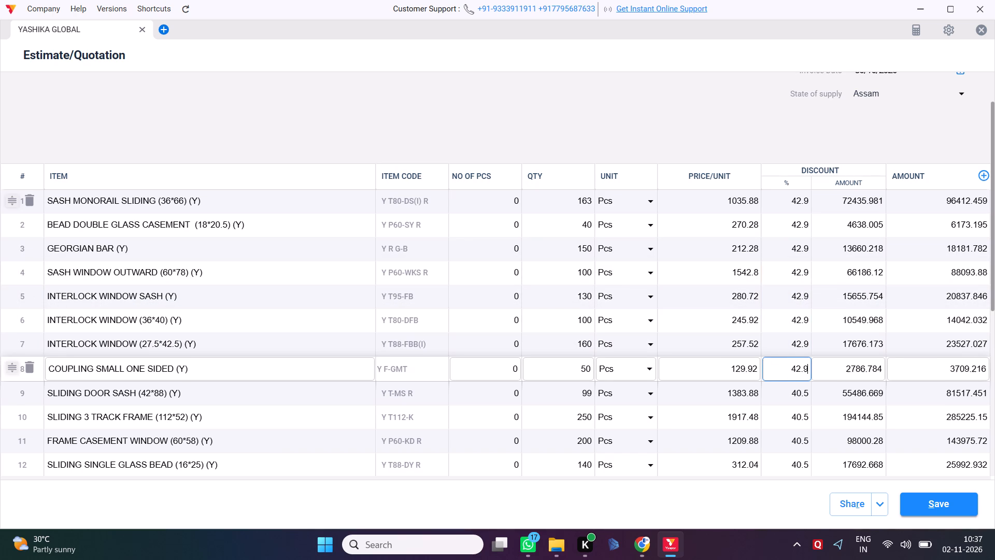
type("42.9")
key("Down")
type("42.9")
key("Down")
type("42.9")
key("Down")
type("42.9")
key("Down")
type("42.9")
key("Down")
type("42.9")
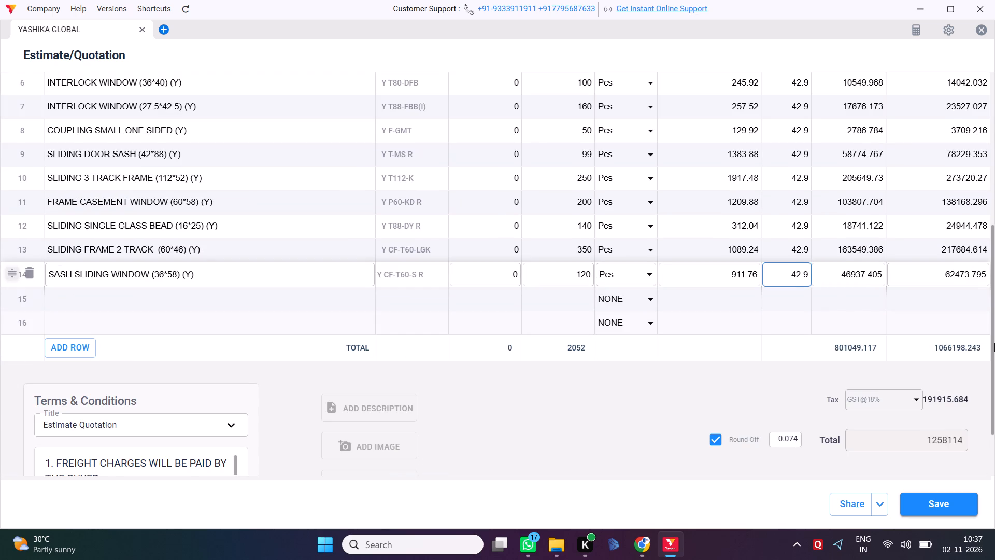
left_click(920, 520)
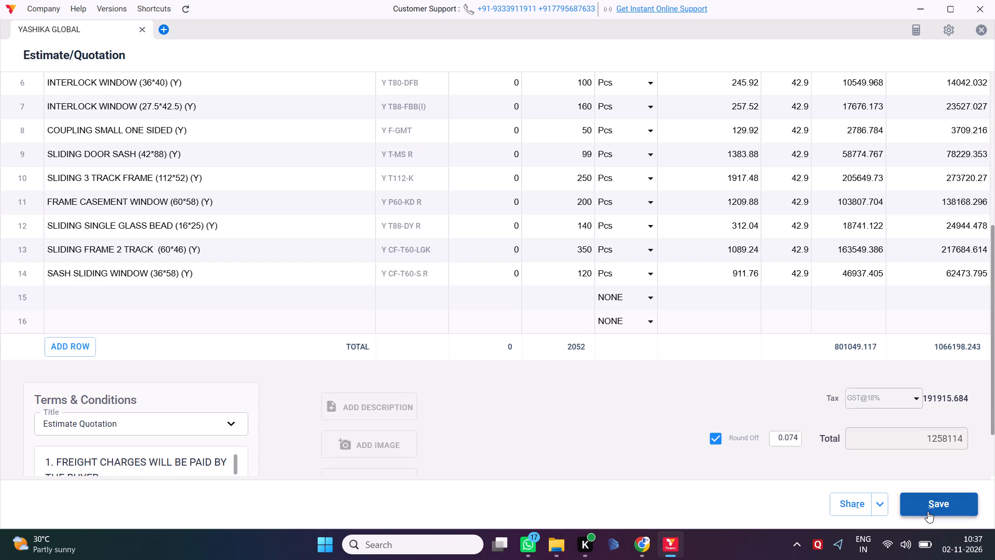
left_click(928, 511)
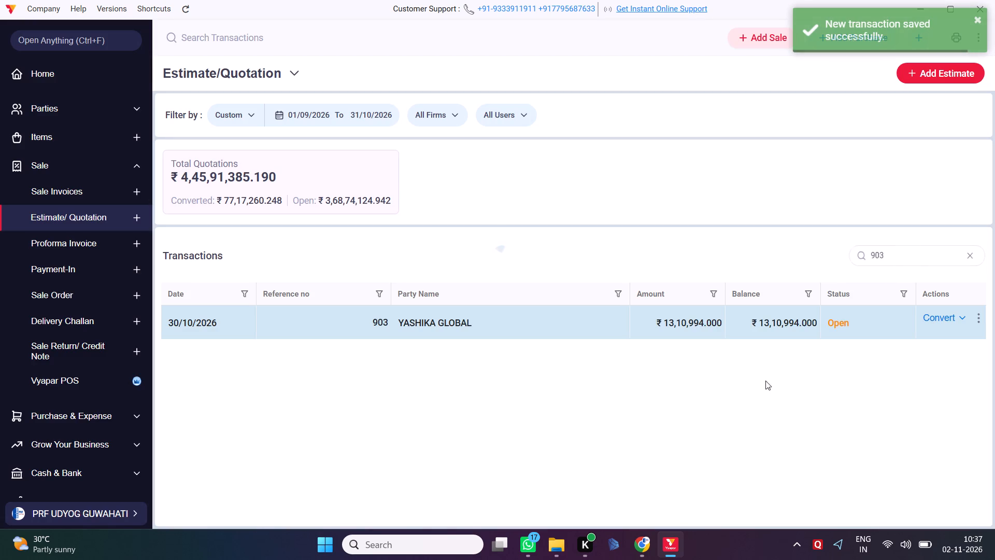
Open the PDF of estimate 903 for YASHIKA GLOBAL.
right_click(979, 317)
left_click(916, 408)
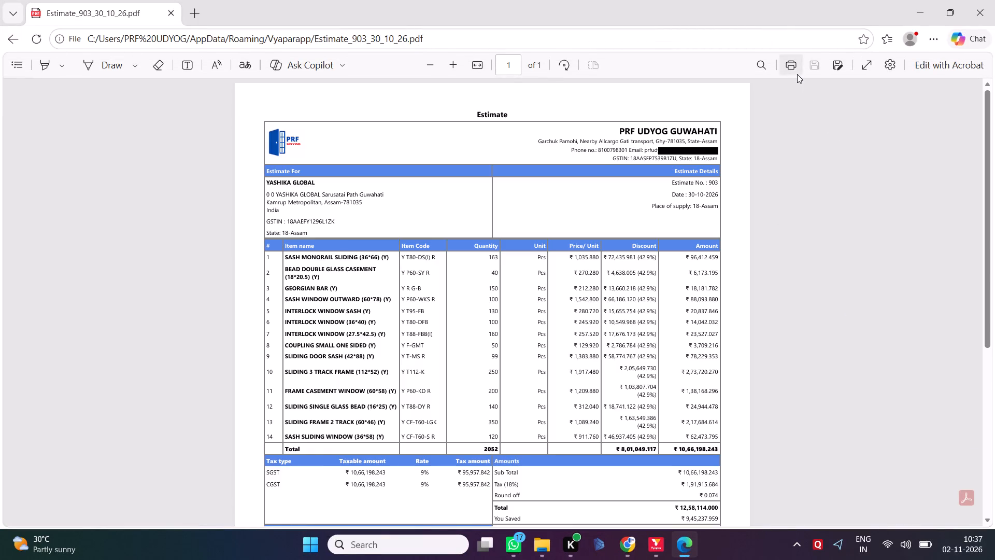
Save the estimate as a PDF named Estimate_903_30_10_26 in Downloads, replacing the existing file.
left_click(797, 74)
left_click(72, 482)
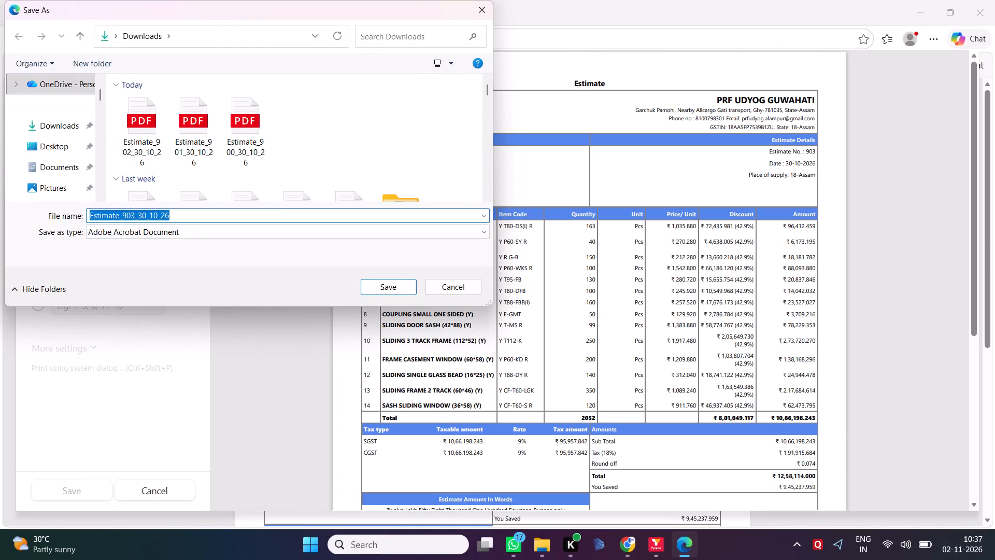
left_click(68, 124)
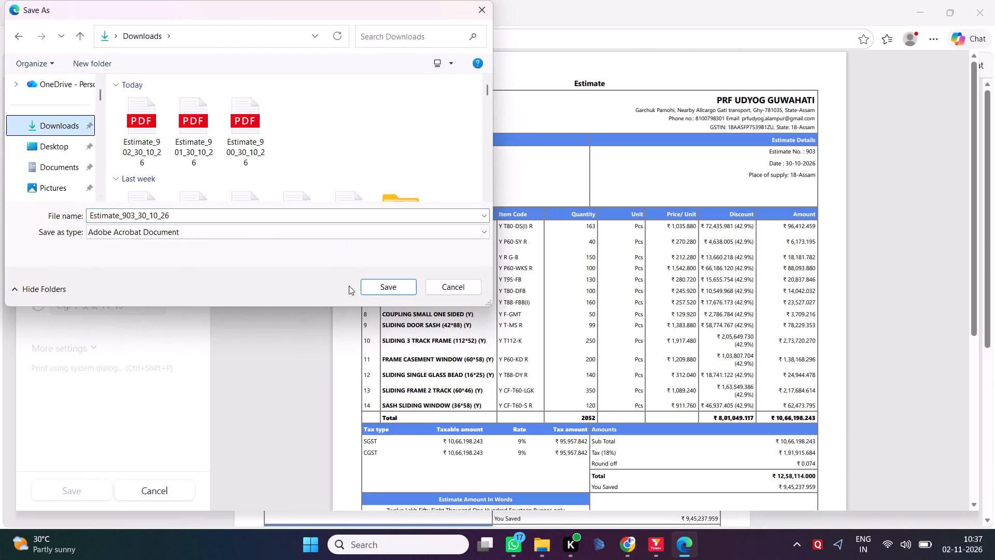
left_click(382, 284)
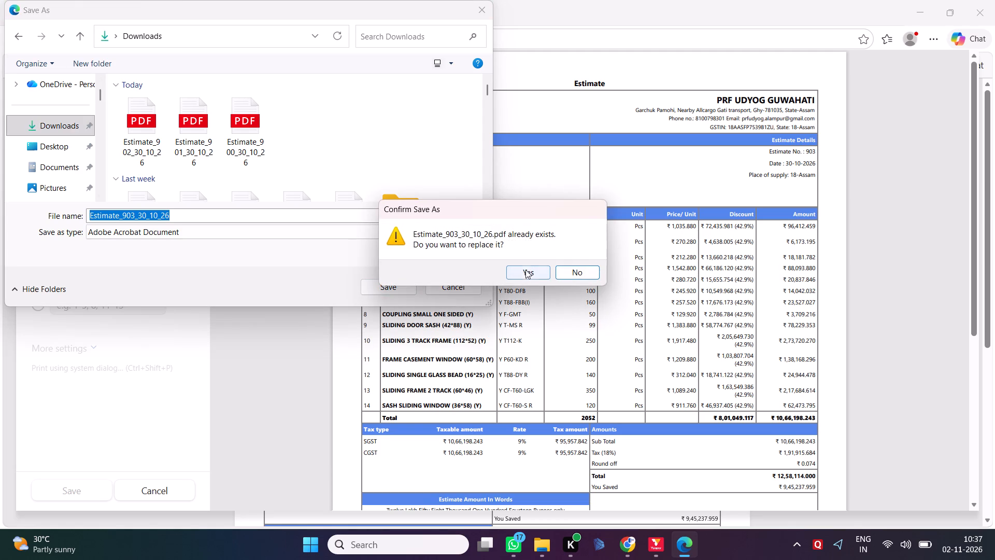
left_click(525, 269)
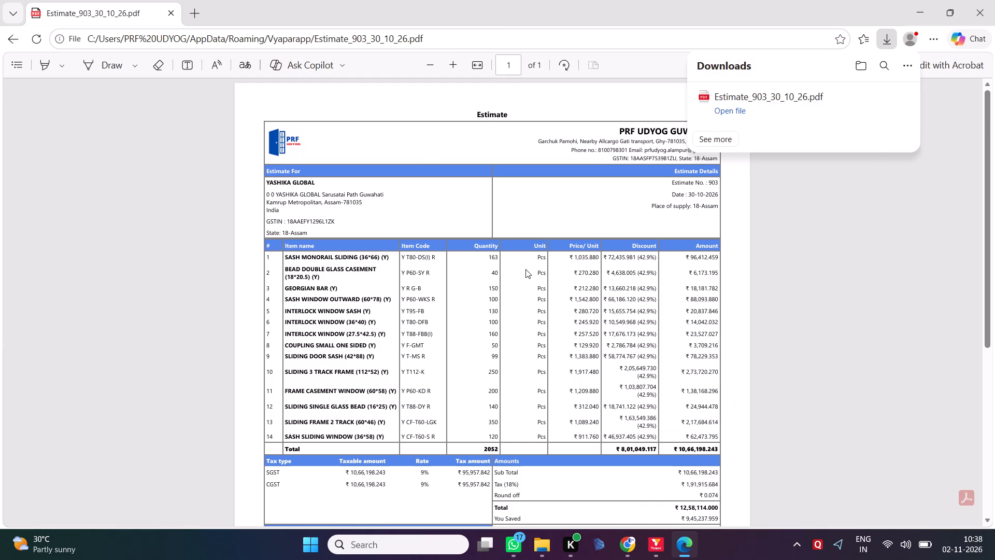
Switch to the Downloads folder in File Explorer and copy the Estimate_903_30_10_26 PDF.
key("alt+Tab")
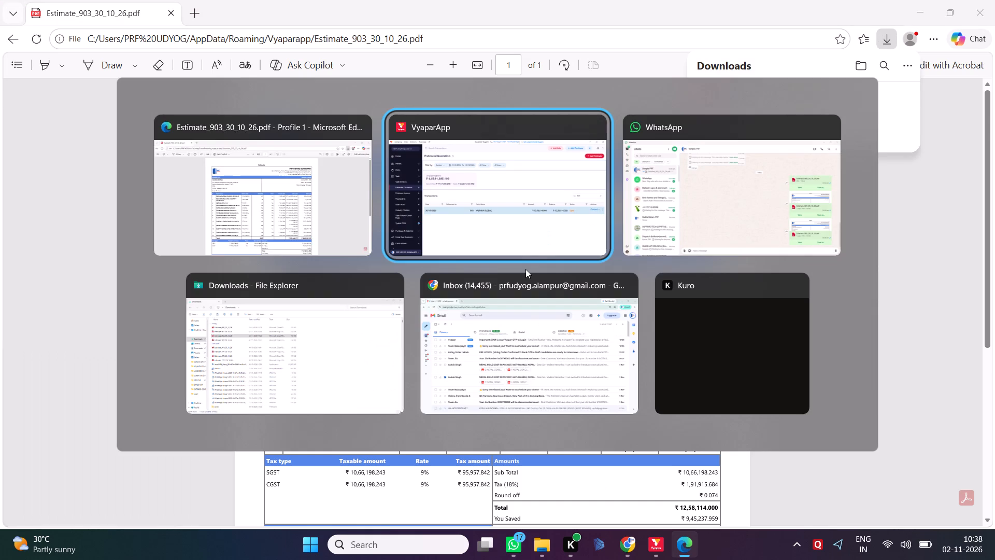
key("alt+Tab")
key("alt+Tab")
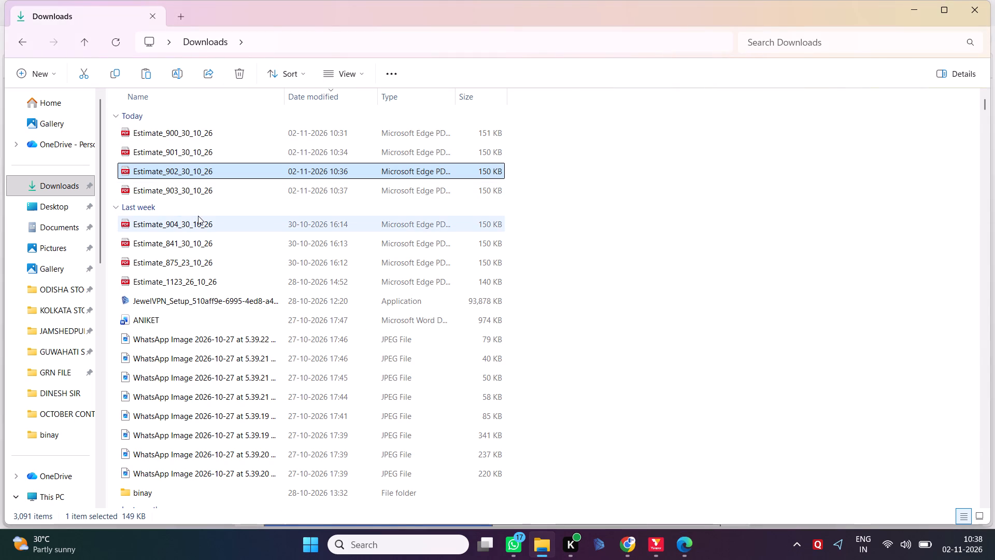
left_click(202, 192)
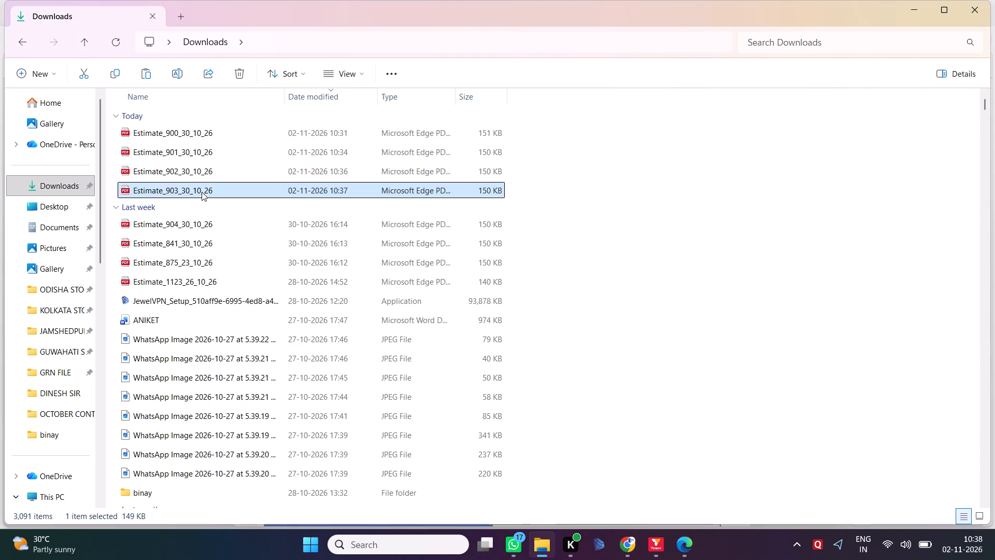
key("ctrl+c")
Switch from File Explorer to another open app to share the copied Estimate_903_30_10_26 PDF.
key("alt+Tab")
key("alt+Tab")
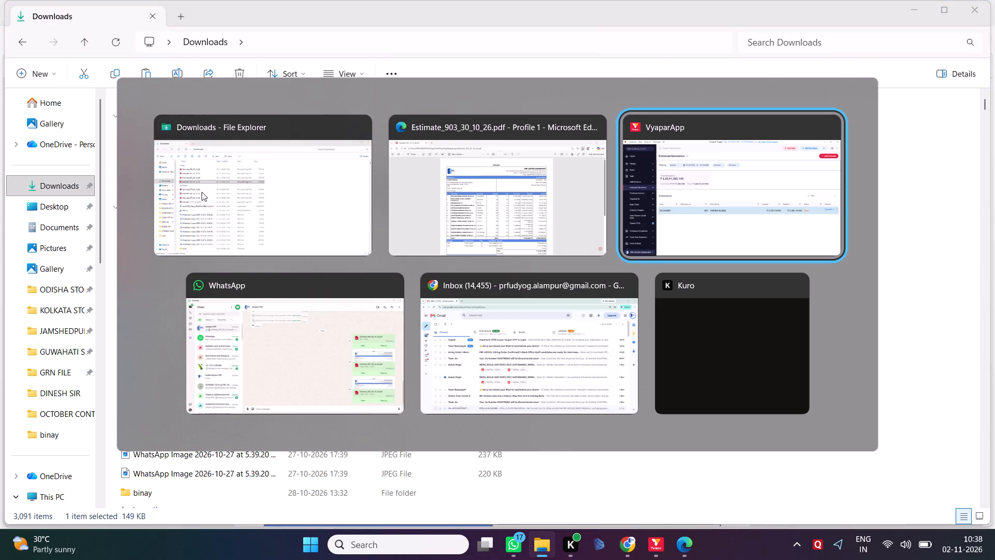
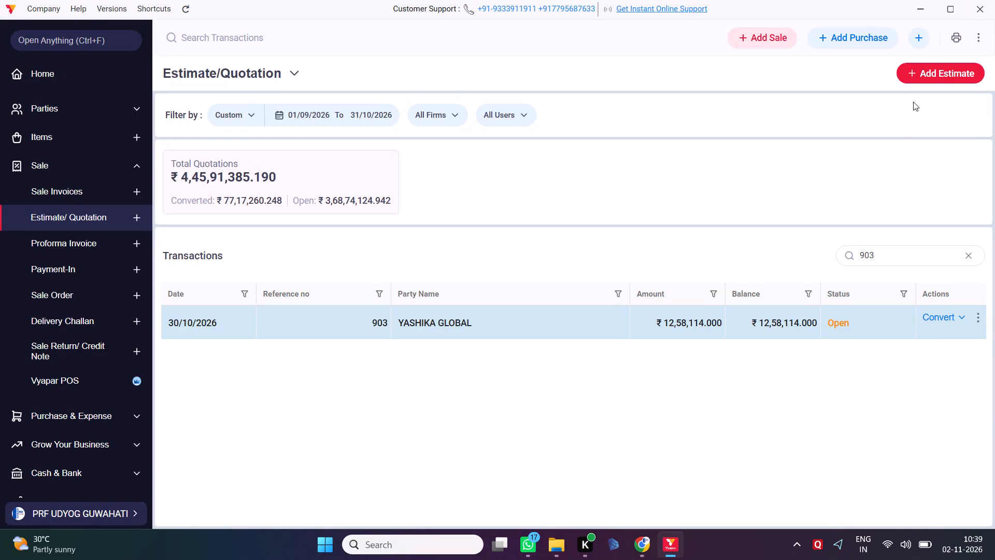
Search the estimates for 904 and open YASHIKA GLOBAL's estimate 904 for editing.
left_click(885, 249)
left_click(882, 254)
key("BackSpace")
key("4")
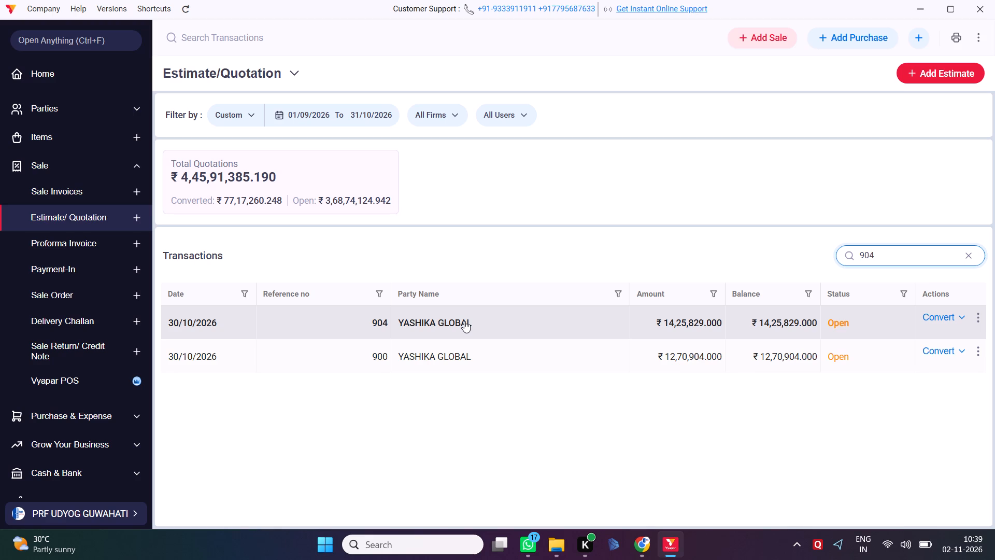
double_click(464, 321)
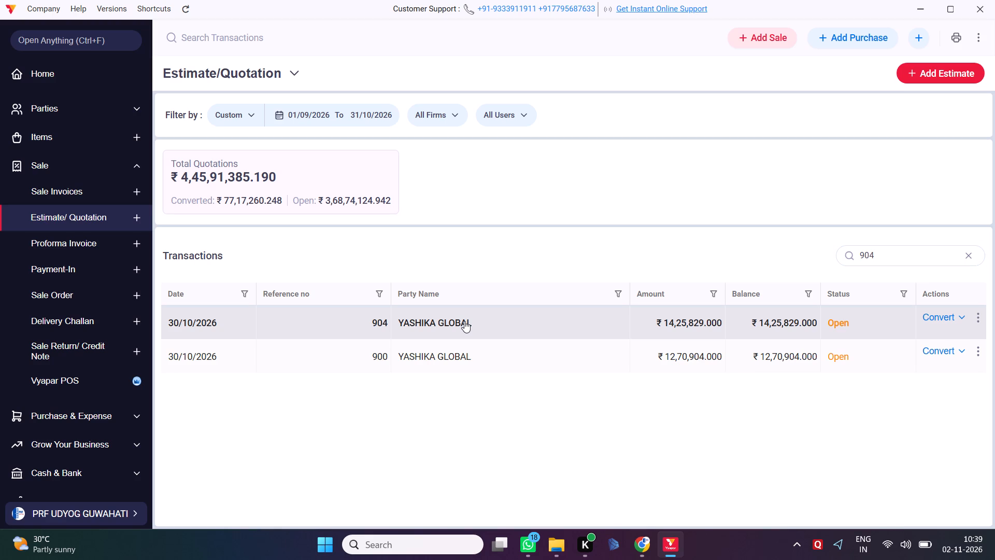
Set the discount of the first item, SASH SLIDING WINDOW (42*57) (Y), to 42.9%.
scroll(735, 321, "down", 1)
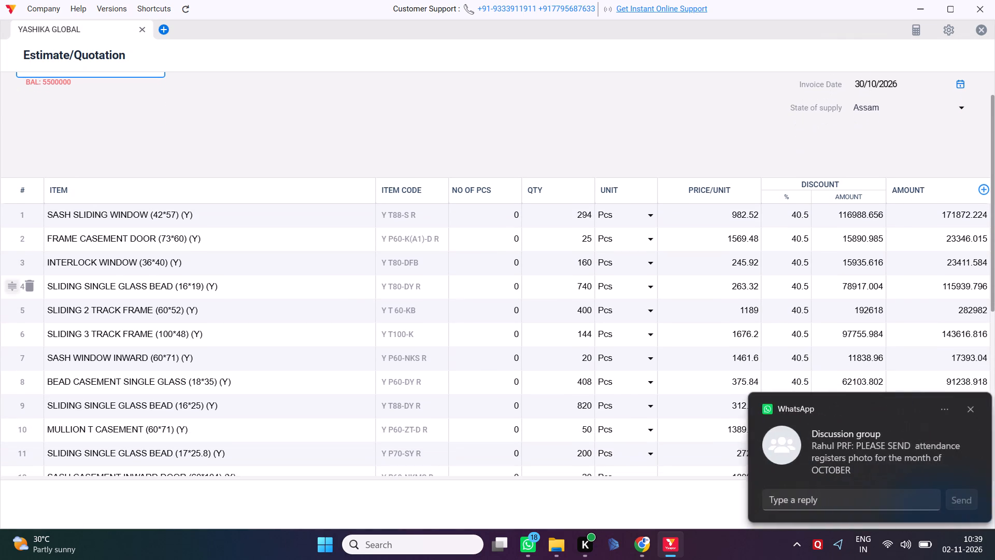
scroll(735, 321, "down", 1)
left_click(775, 199)
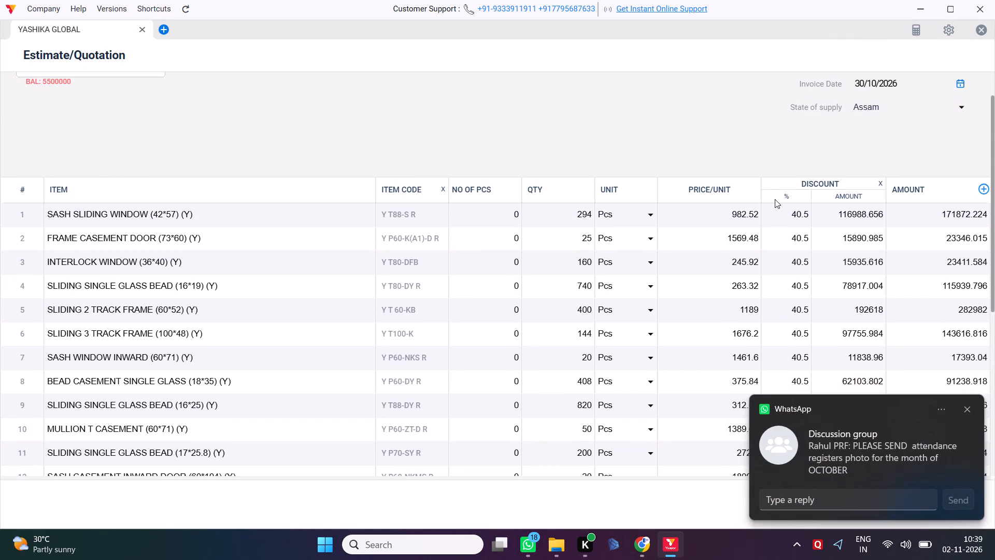
left_click(783, 215)
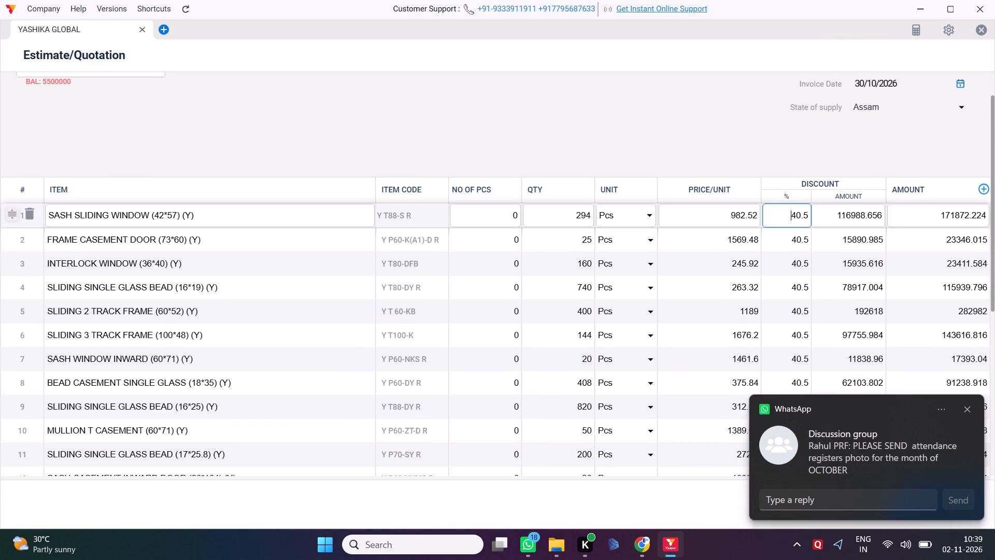
key("Right")
key("Right")
key("Right")
key("Right")
key("Right")
key("Right")
key("Right")
key("Right")
key("Right")
key("Right")
key("Right")
key("Right")
key("Right")
key("Right")
key("Right")
key("Right")
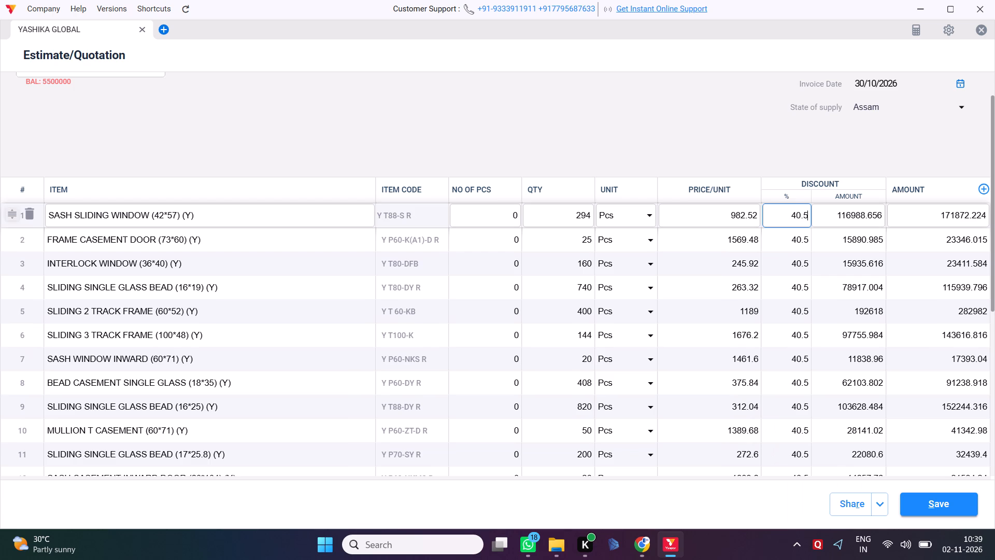
key("BackSpace")
key("BackSpace")
key("BackSpace")
key("BackSpace")
key("BackSpace")
key("BackSpace")
key("BackSpace")
key("BackSpace")
key("BackSpace")
key("BackSpace")
key("BackSpace")
key("BackSpace")
key("BackSpace")
key("BackSpace")
type("42.9")
Set the discount to 42.9% for items 2 to 7, FRAME CASEMENT DOOR (73*60) through SASH WINDOW INWARD (60*71).
key("Down")
type("42.9")
key("Down")
type("42.9")
key("Down")
type("42.9")
key("Down")
type("42.9")
key("Down")
type("42.9")
key("Down")
type("42.9")
Set the discount to 42.9% for items 8 to 13, BEAD CASEMENT SINGLE GLASS (18*35) through DOOR PANEL.
key("Down")
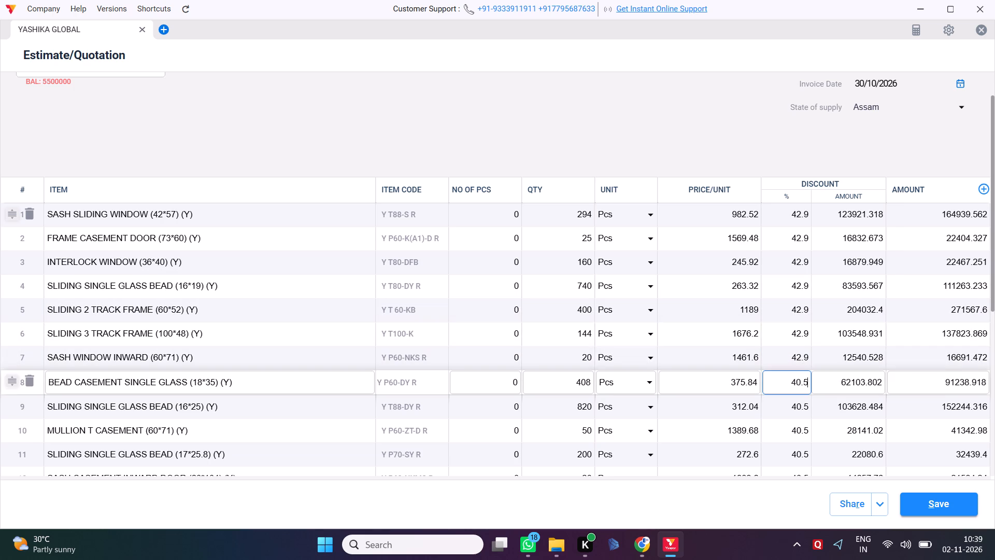
type("42.9")
key("Down")
type("42.9")
key("Down")
type("42.9")
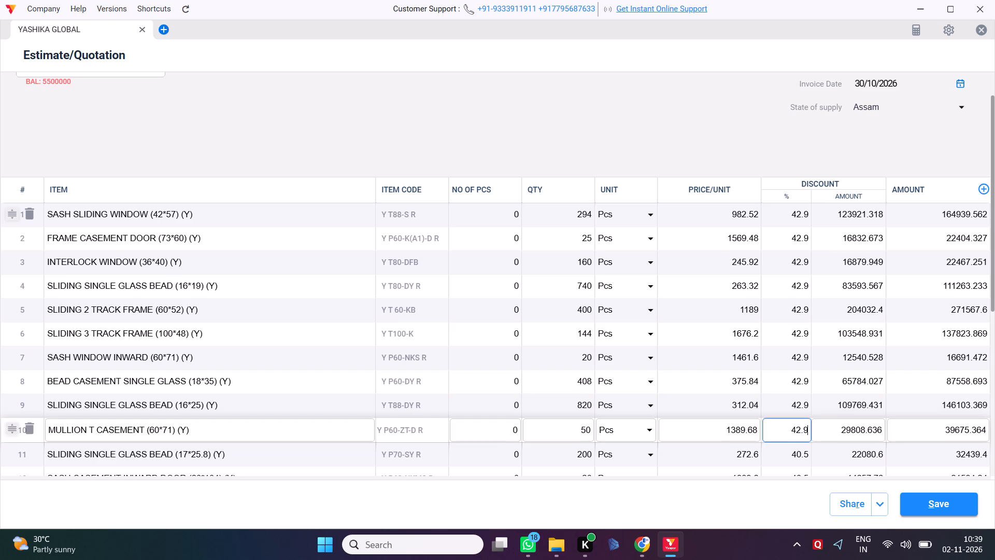
key("Down")
type("42.9")
key("Down")
type("42.9")
key("Down")
type("42.9")
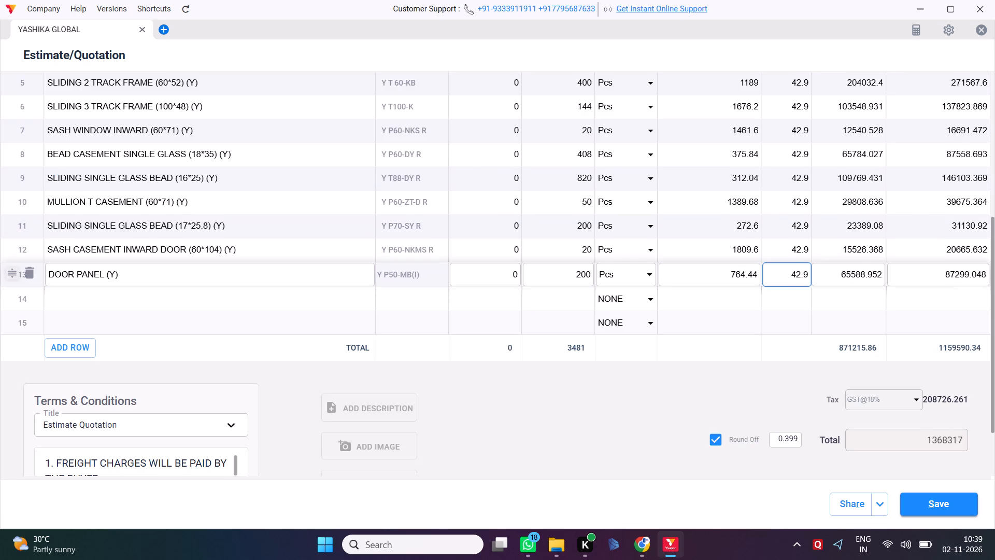
Save the revised estimate 904.
left_click(932, 505)
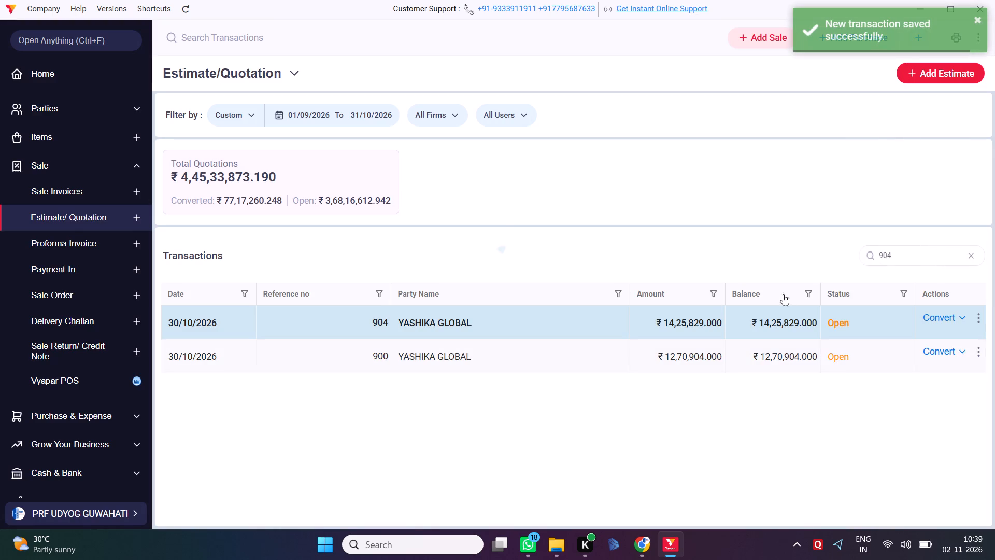
Open the PDF of estimate 904 for YASHIKA GLOBAL.
right_click(978, 316)
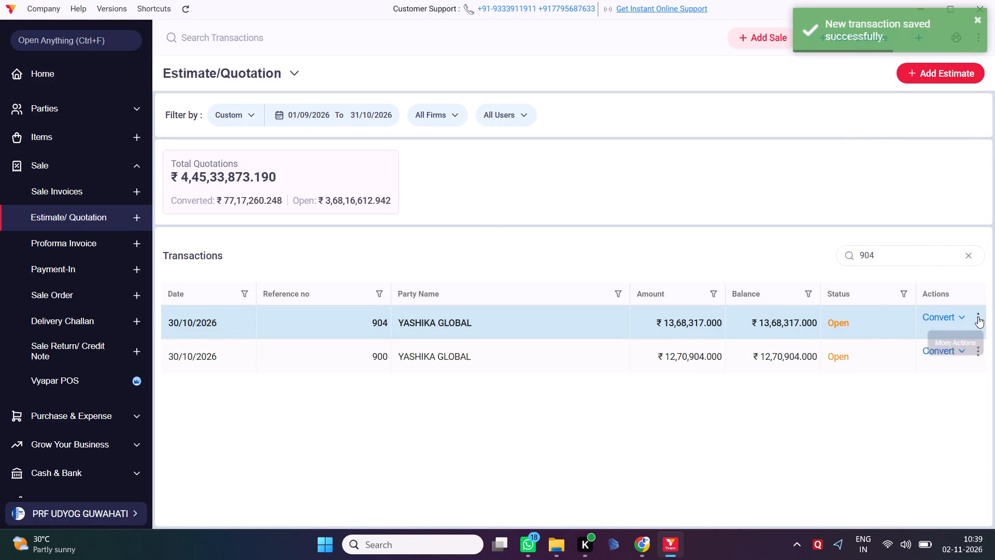
left_click(894, 400)
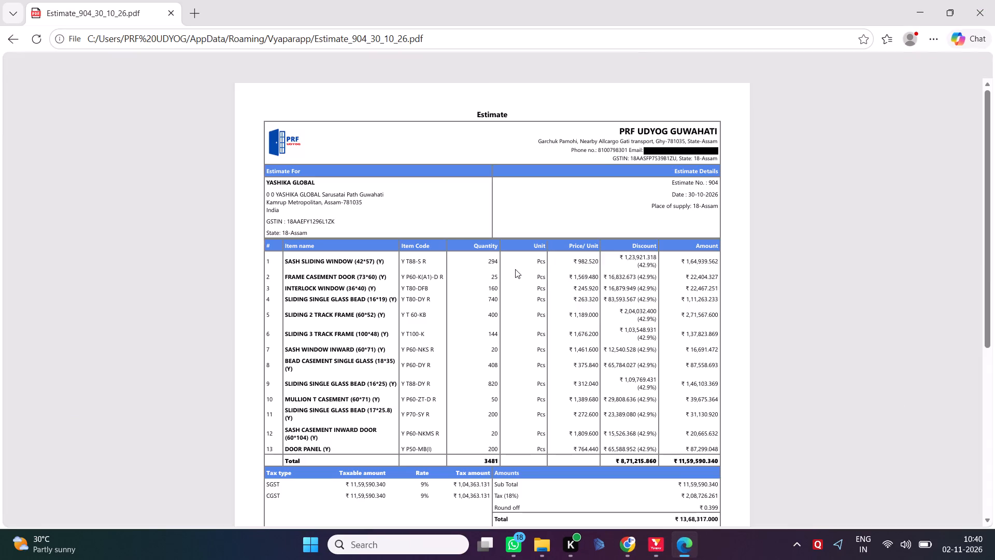
Start printing estimate 904 with Save as PDF as the printer.
left_click(795, 59)
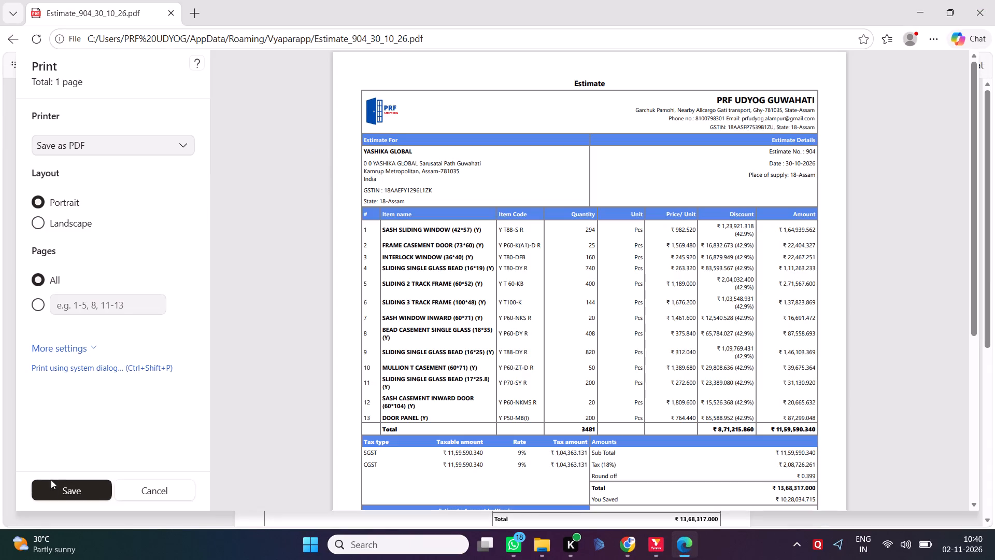
Save the estimate as Estimate_904_30_10_26 in the Downloads folder, replacing the existing file, and close the PDF viewer.
left_click(49, 484)
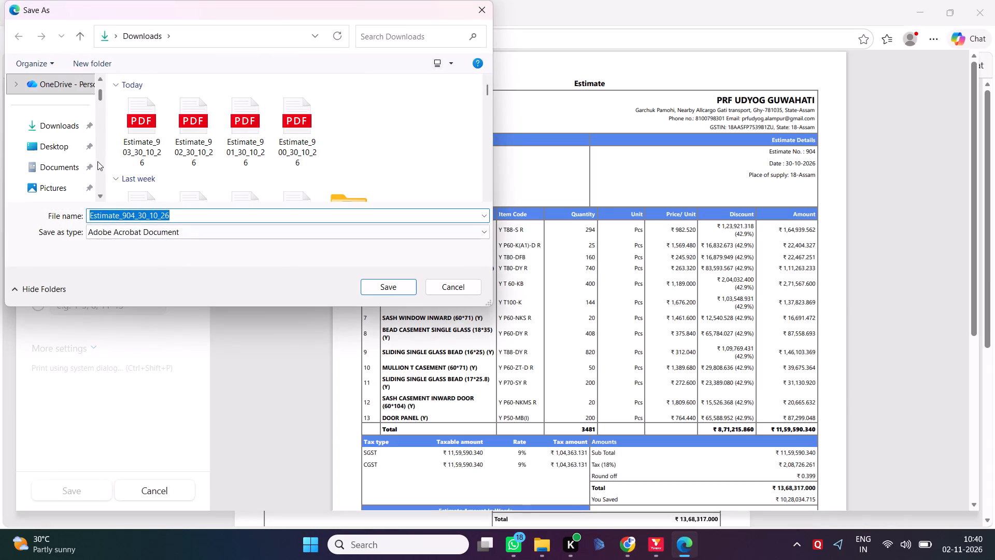
left_click(69, 135)
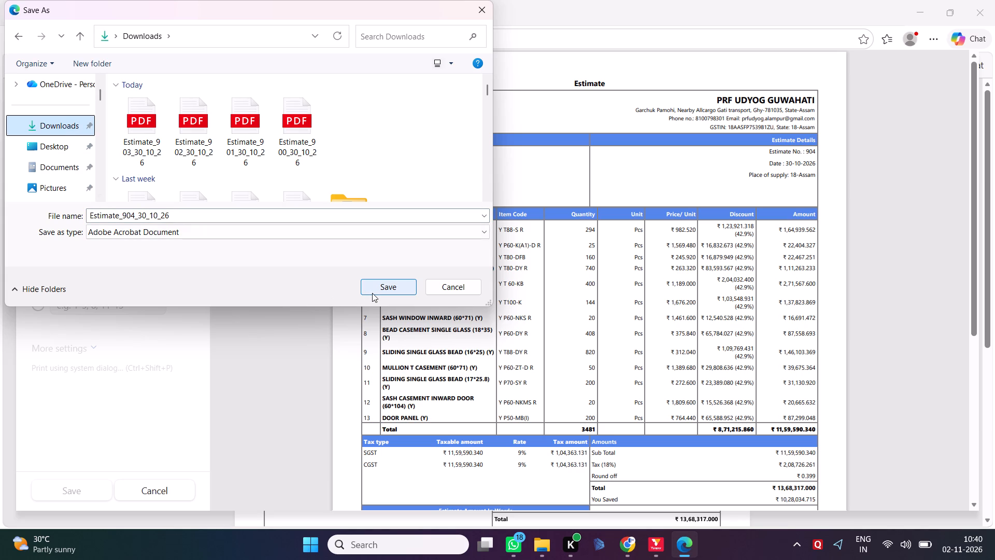
left_click(372, 293)
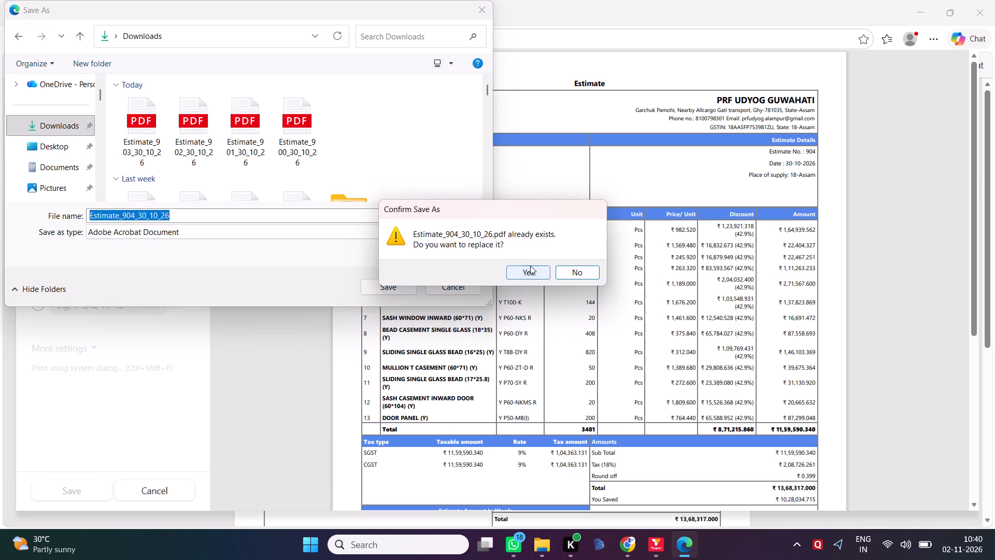
left_click(530, 265)
left_click(994, 0)
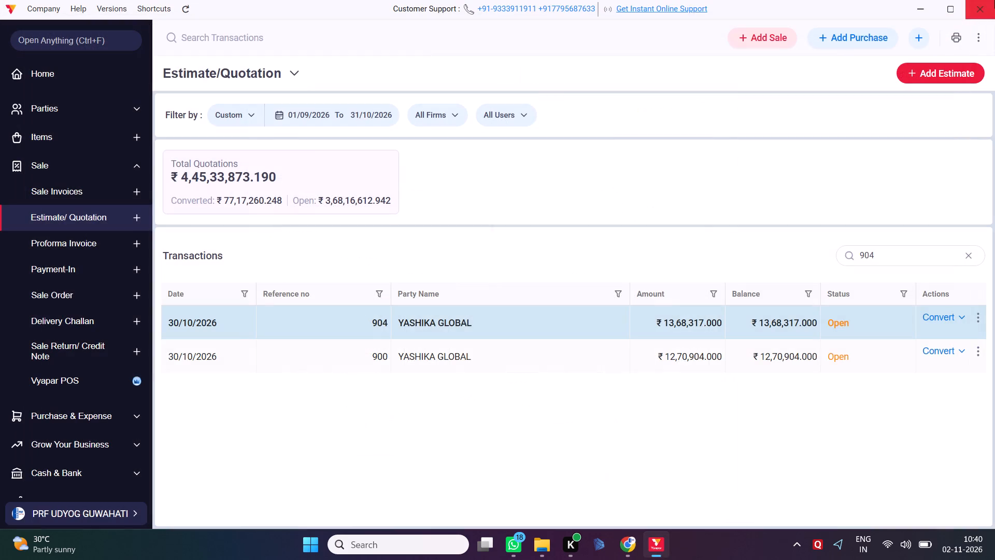
Switch to File Explorer and copy the Estimate_904_30_10_26 PDF from the Downloads folder.
key("alt+Tab")
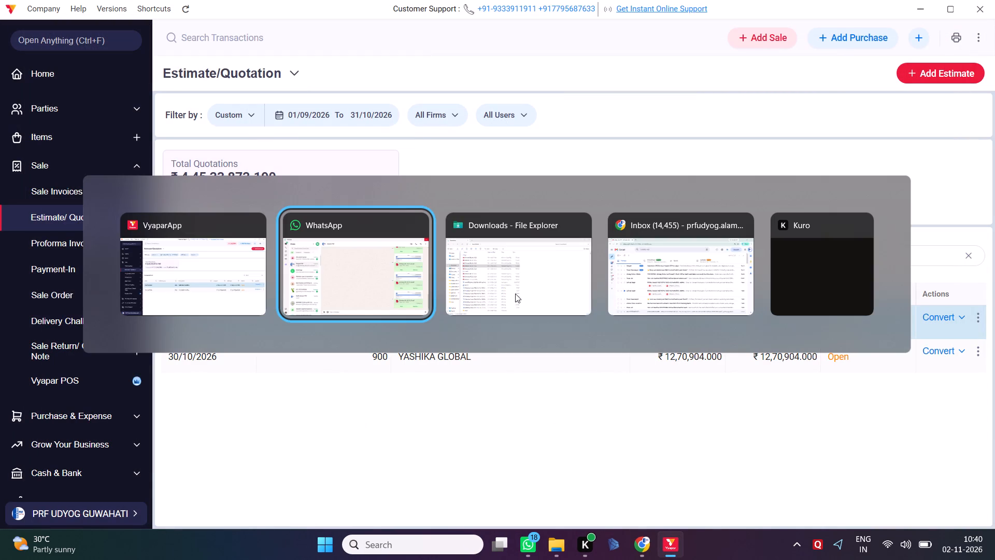
key("alt+Tab")
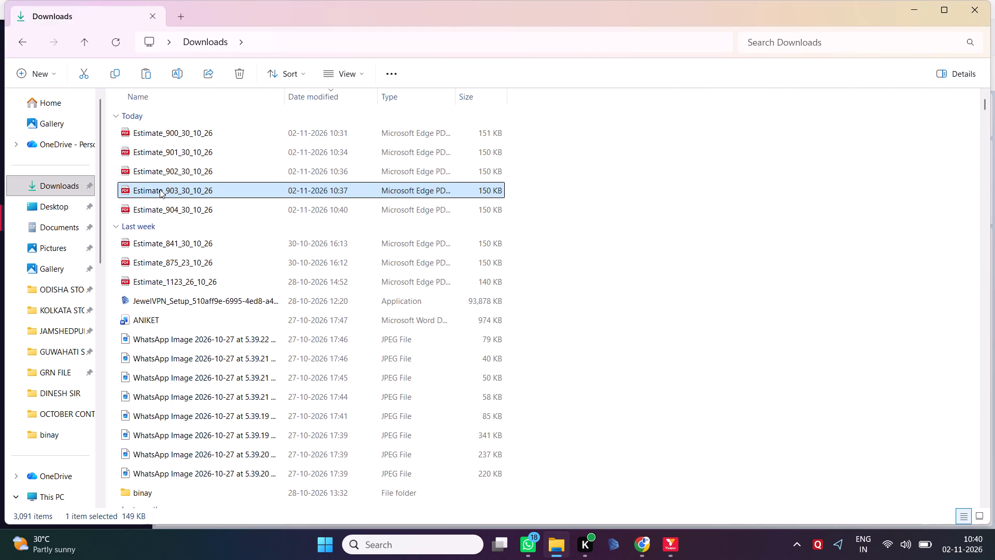
left_click(157, 208)
key("ctrl+c")
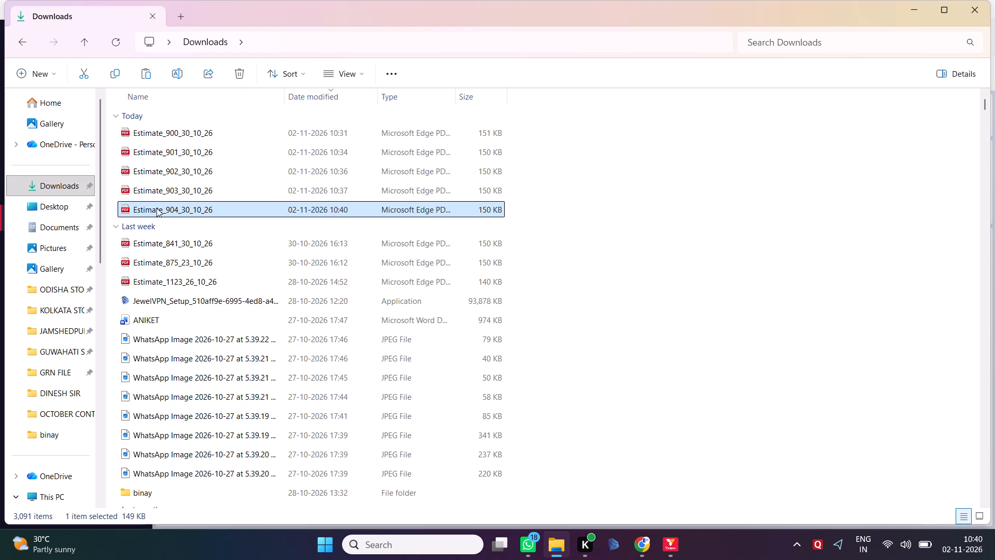
key("ctrl+c")
key("alt+Tab")
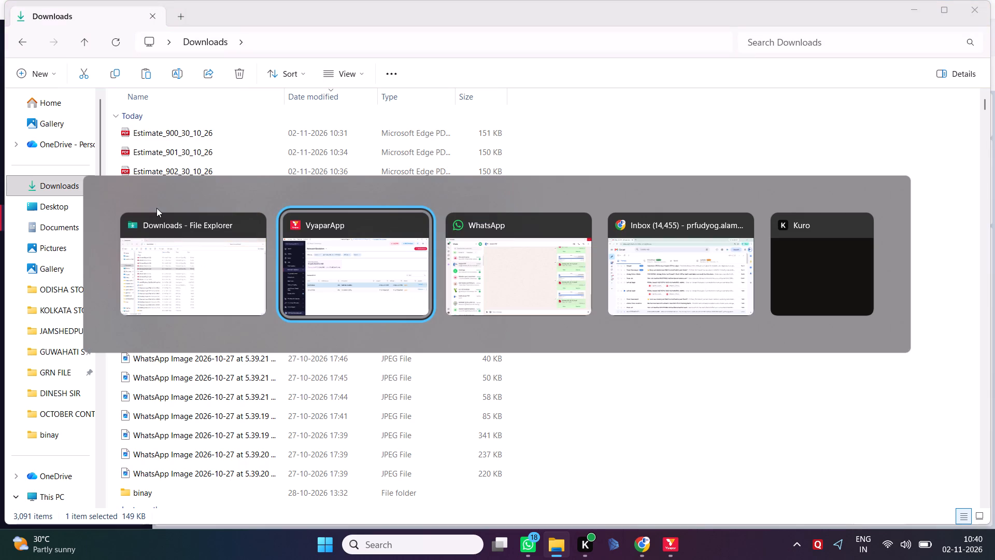